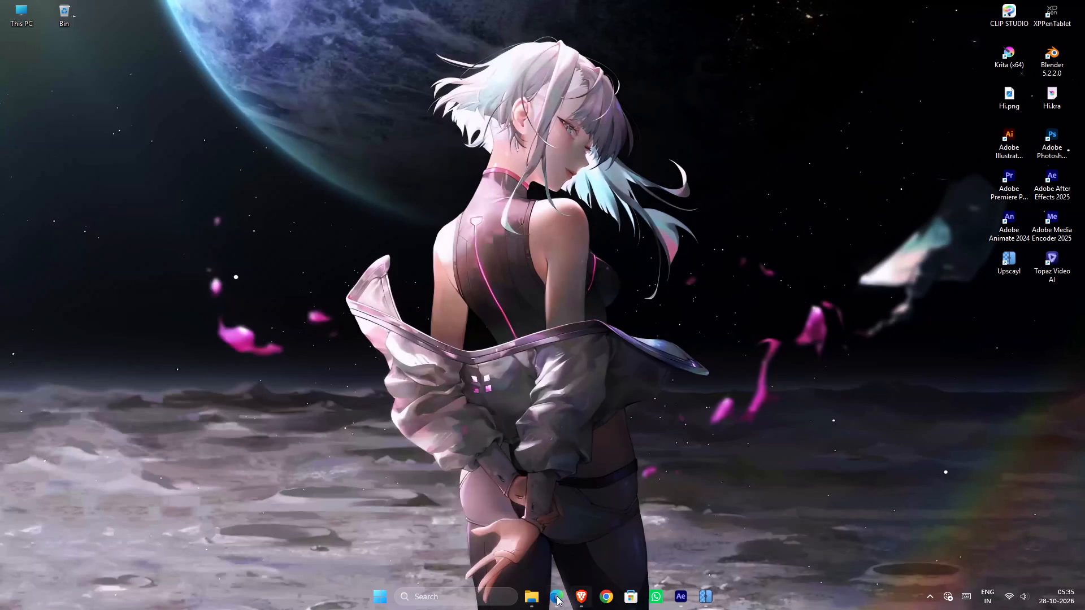
click(528, 598)
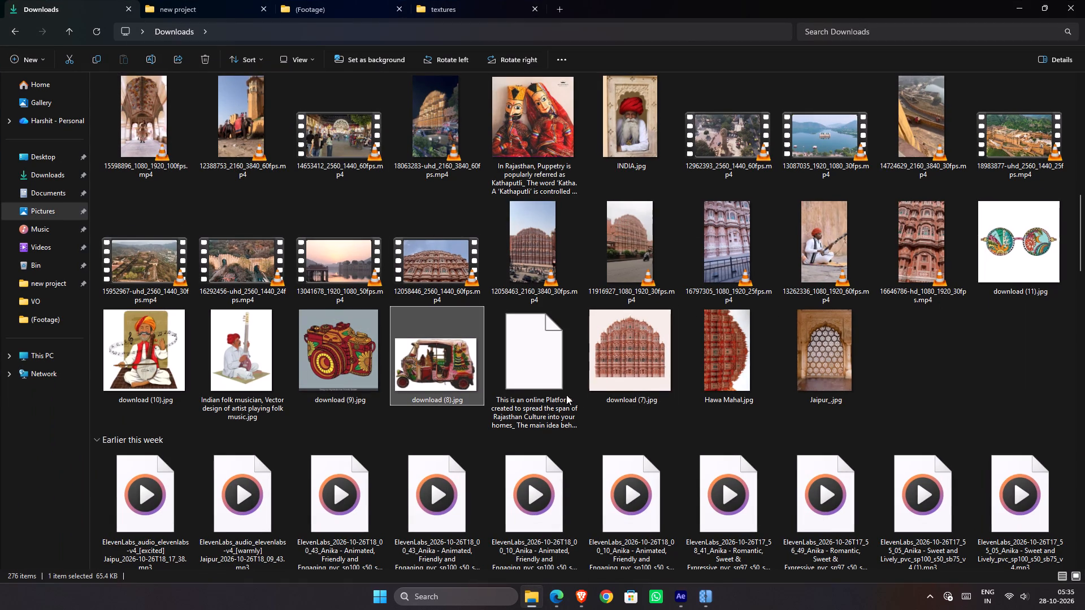
scroll(394, 339, up, 4)
scroll(294, 150, up, 1)
drag(536, 377, 623, 430)
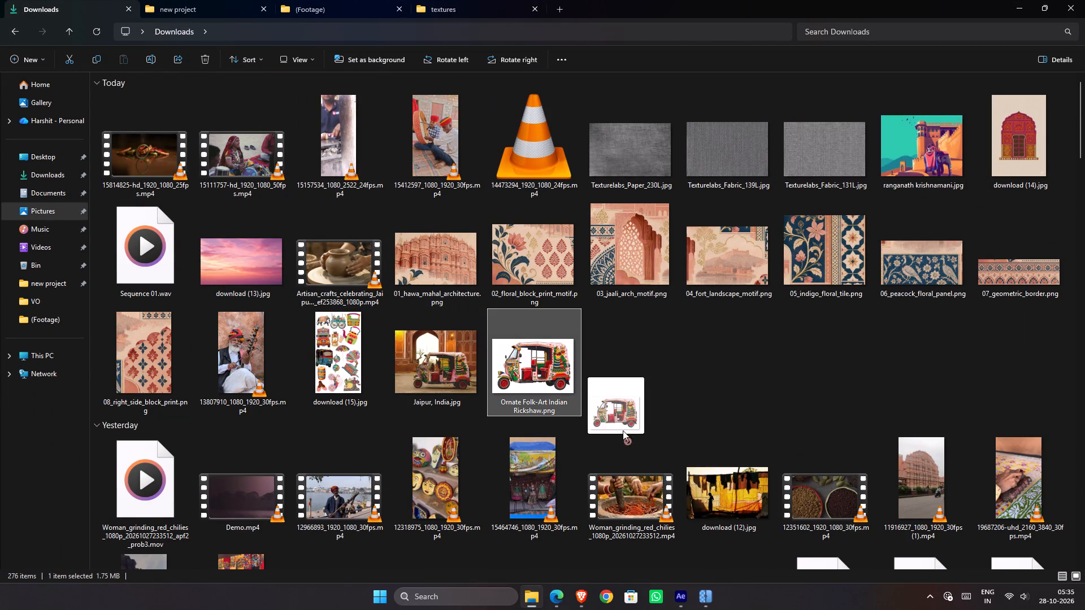
drag(623, 430, 654, 437)
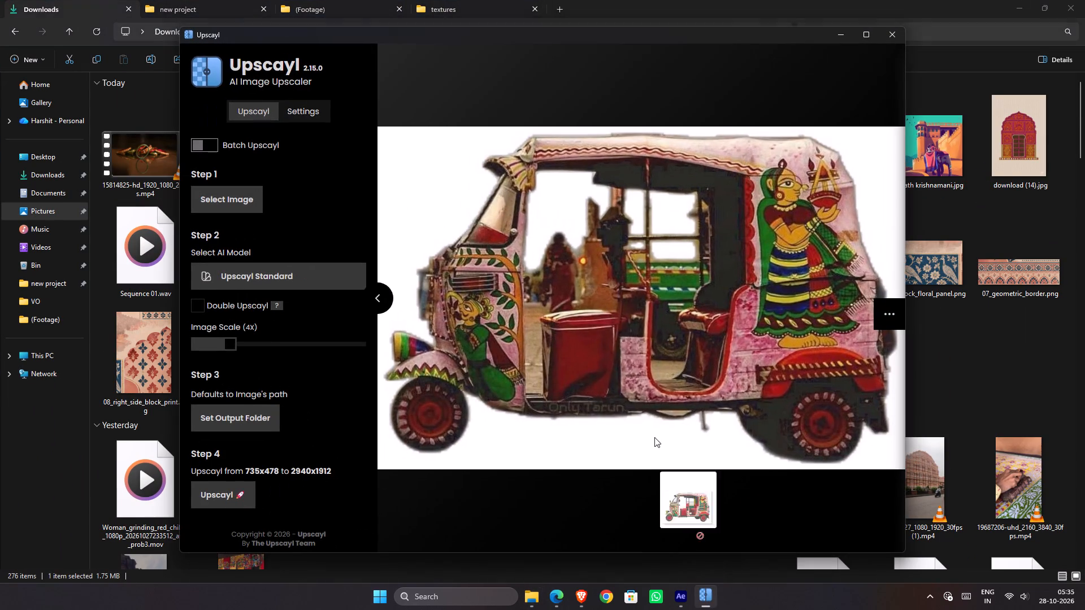
drag(654, 437, 626, 350)
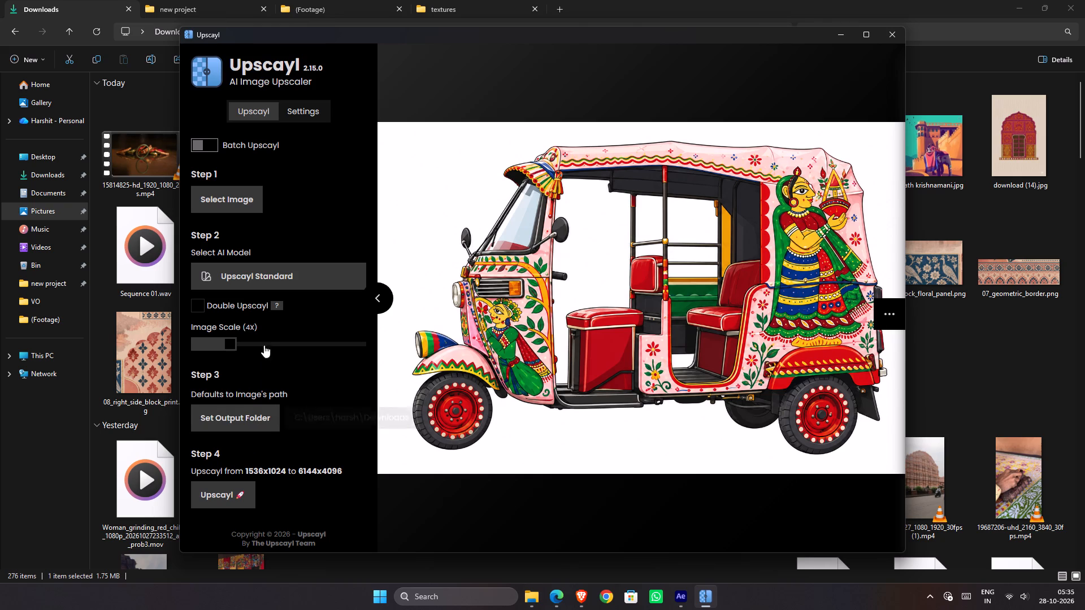
click(225, 490)
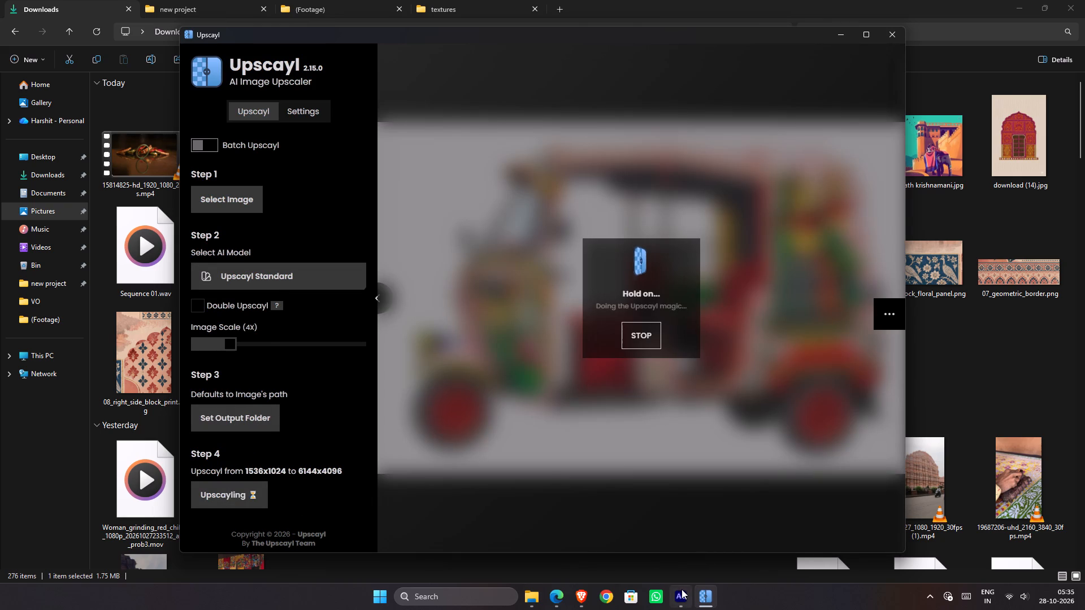
Launch Adobe Photoshop 2025 from the desktop.
click(1084, 609)
click(1060, 125)
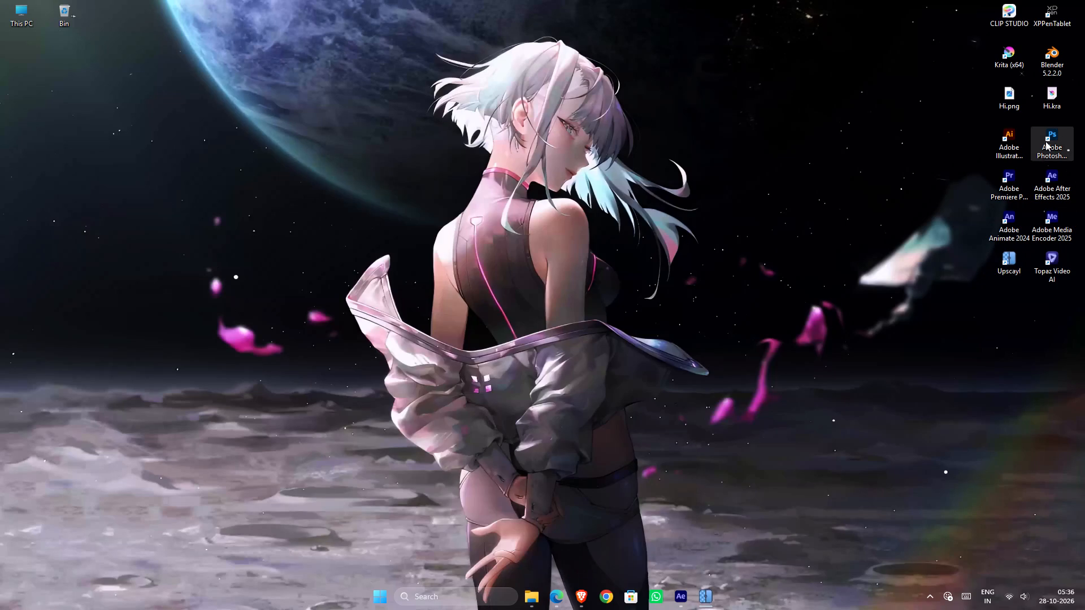
double_click(1045, 141)
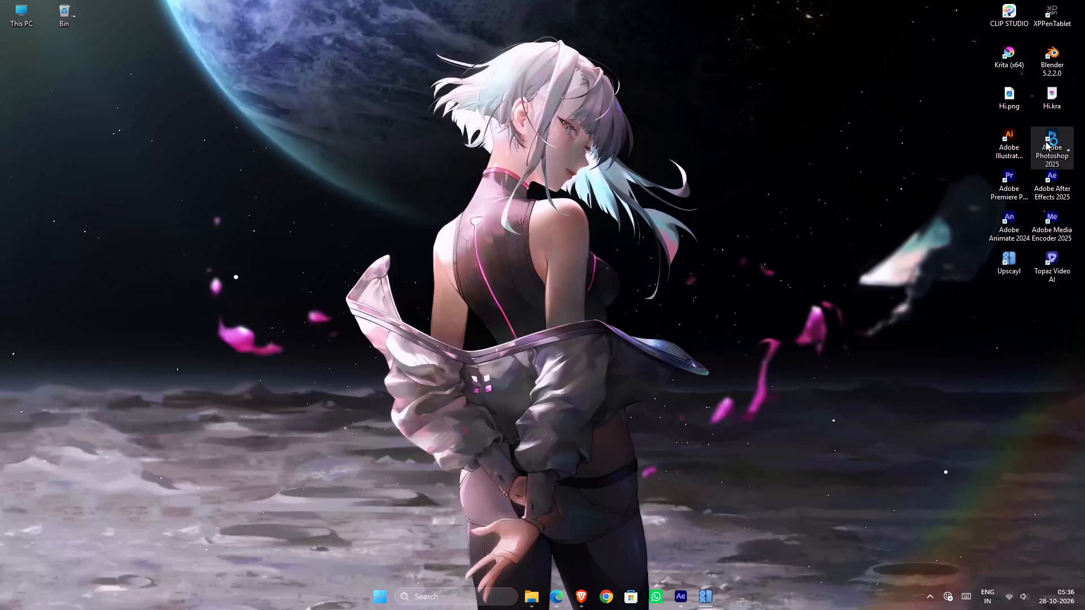
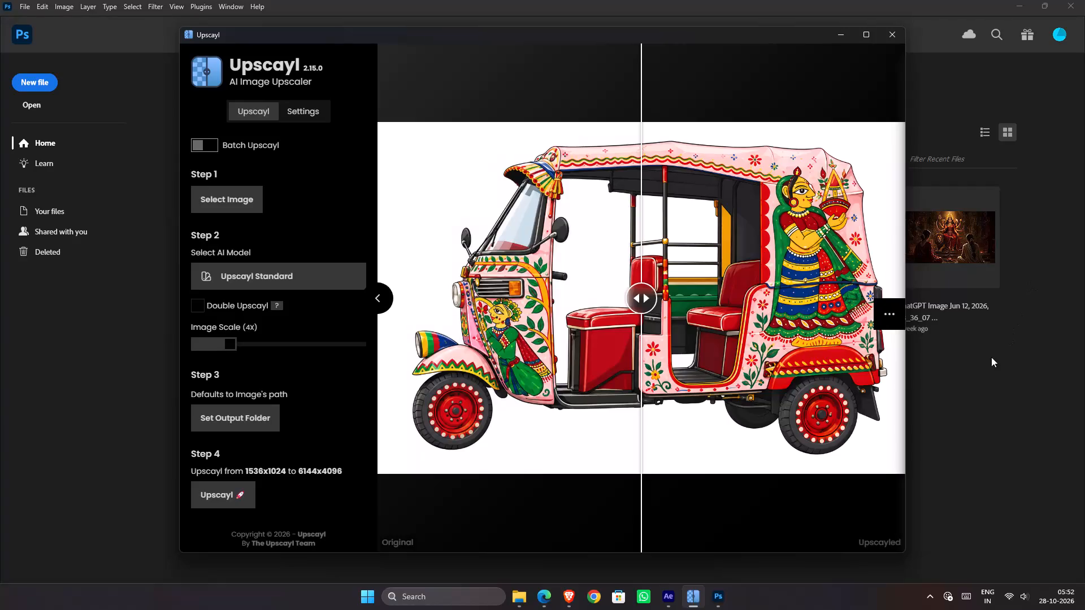
Open the 4x upscaled Ornate Folk-Art Indian Rickshaw PNG from the Downloads folder in Photoshop.
click(997, 364)
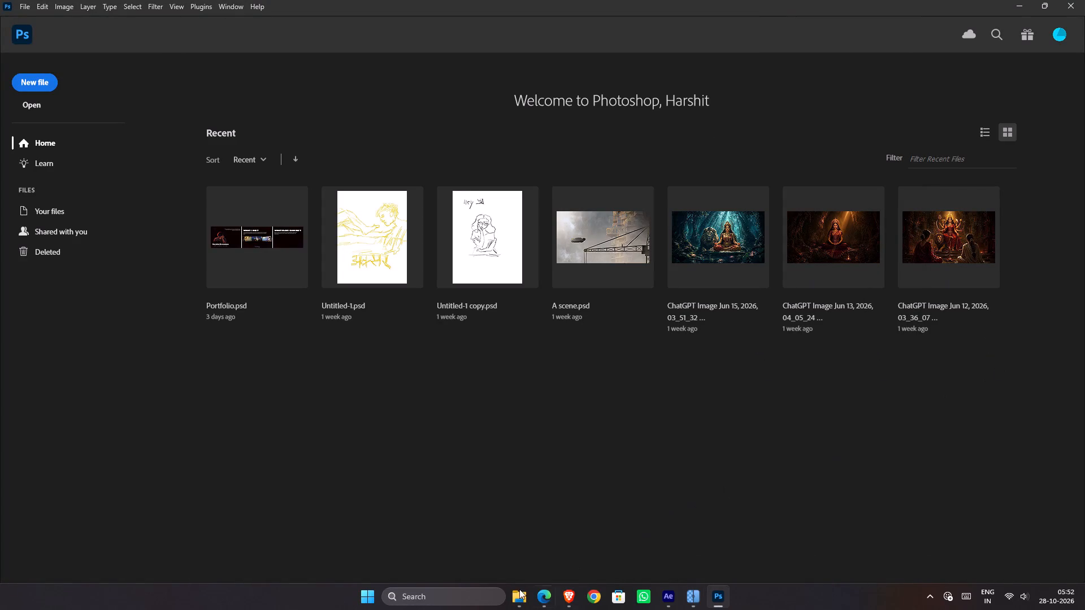
click(507, 594)
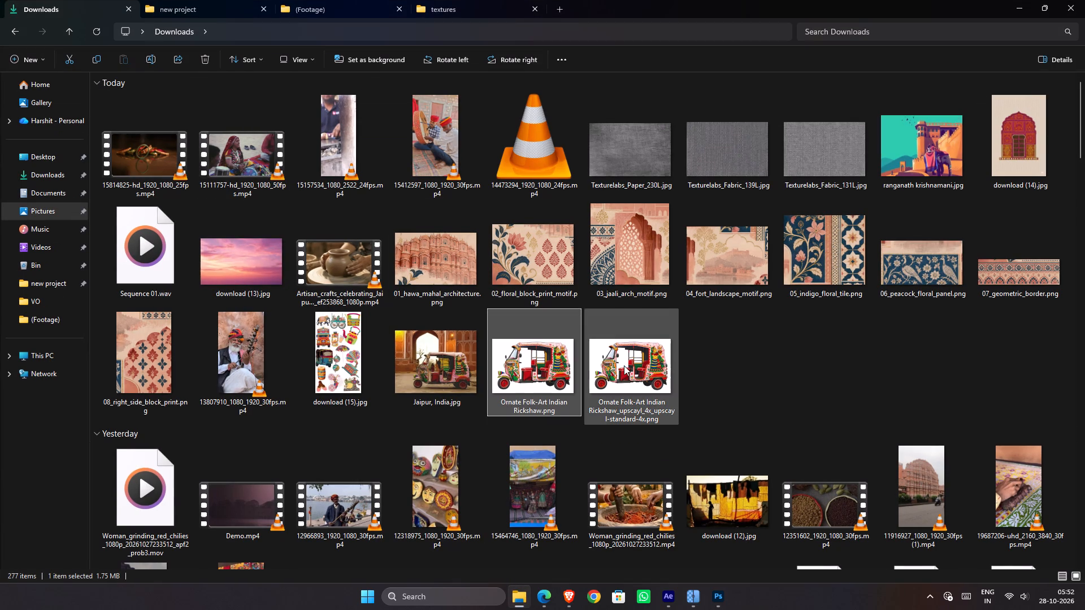
drag(624, 365, 521, 425)
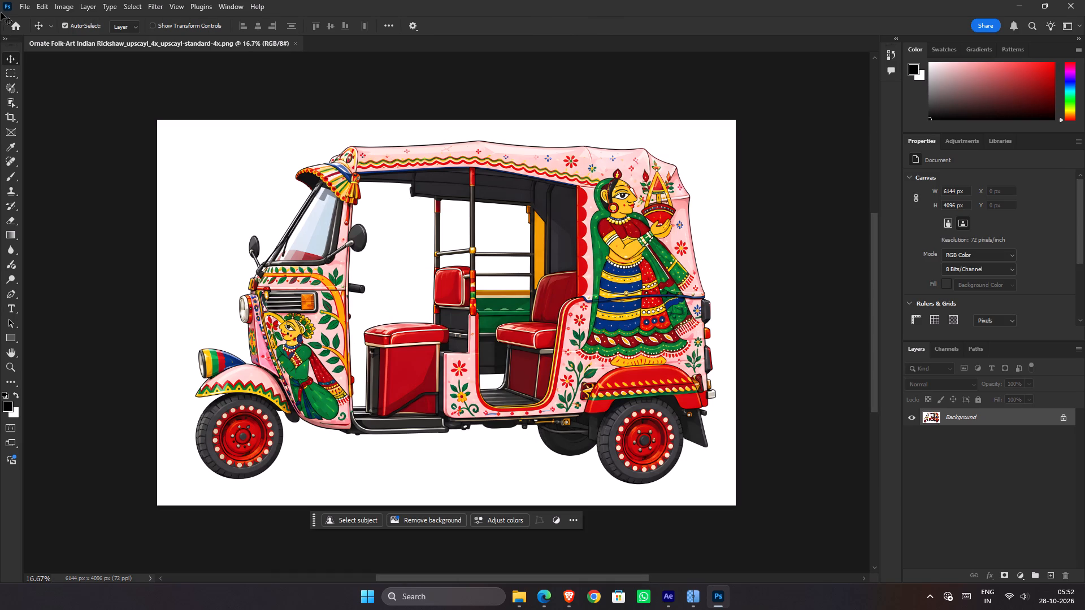
Select the whole rickshaw using the Object Selection tool in Lasso mode.
click(15, 105)
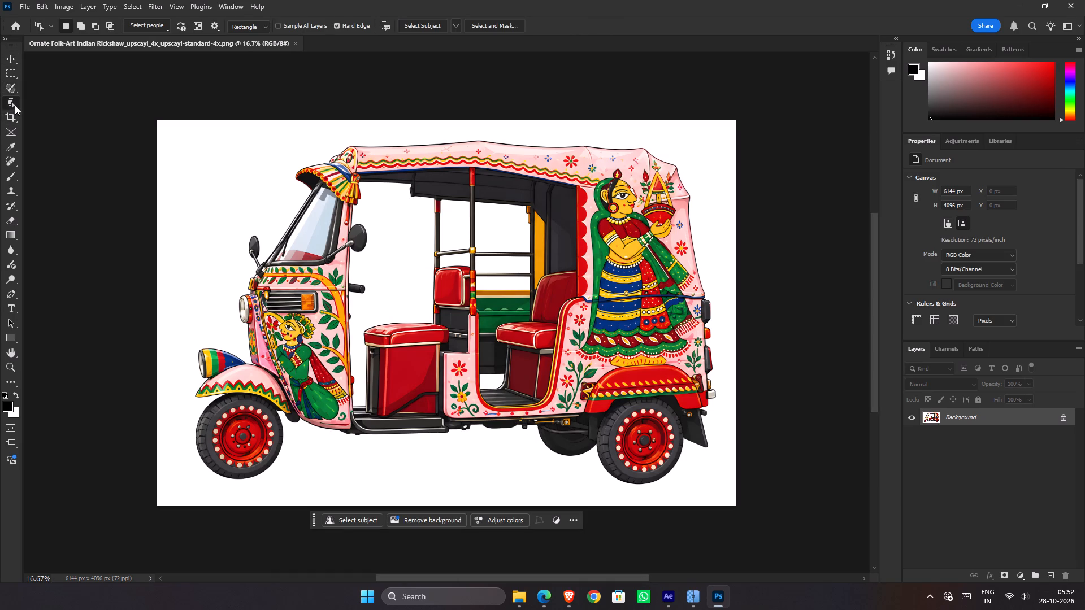
click(215, 31)
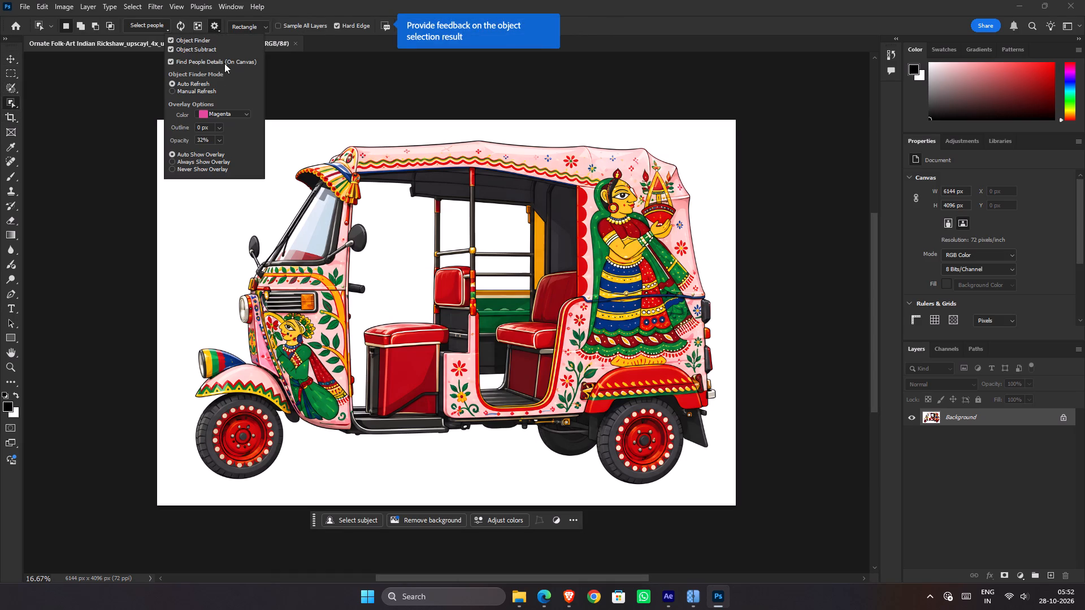
click(255, 29)
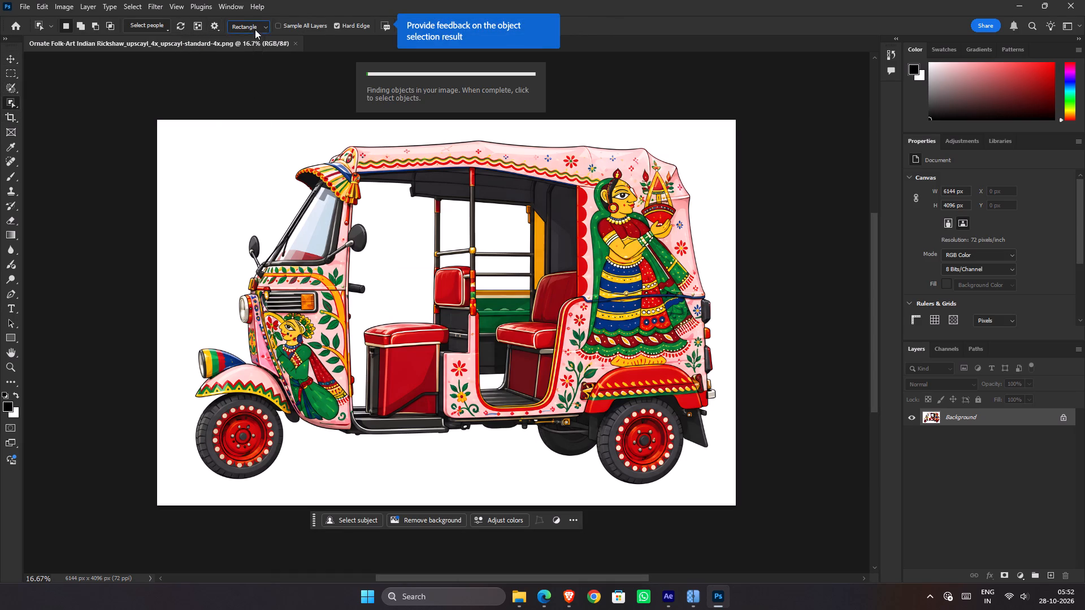
click(253, 51)
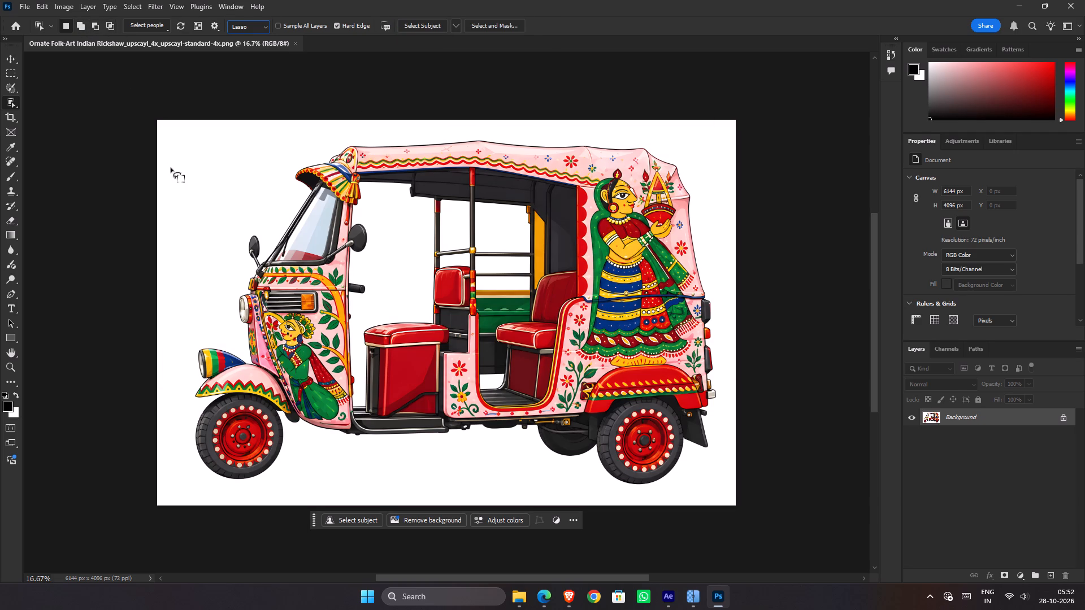
click(296, 425)
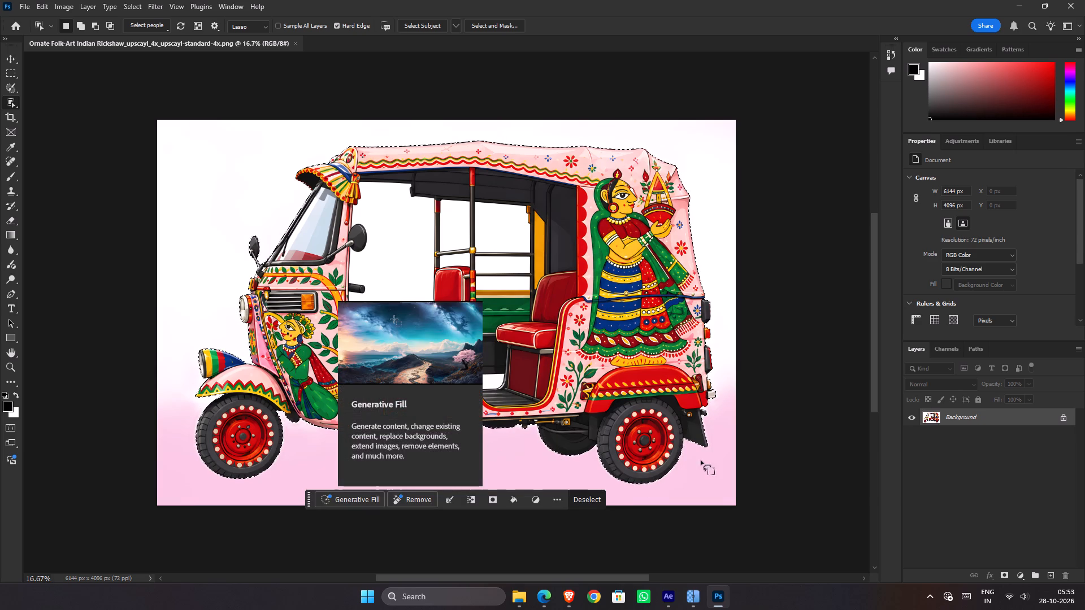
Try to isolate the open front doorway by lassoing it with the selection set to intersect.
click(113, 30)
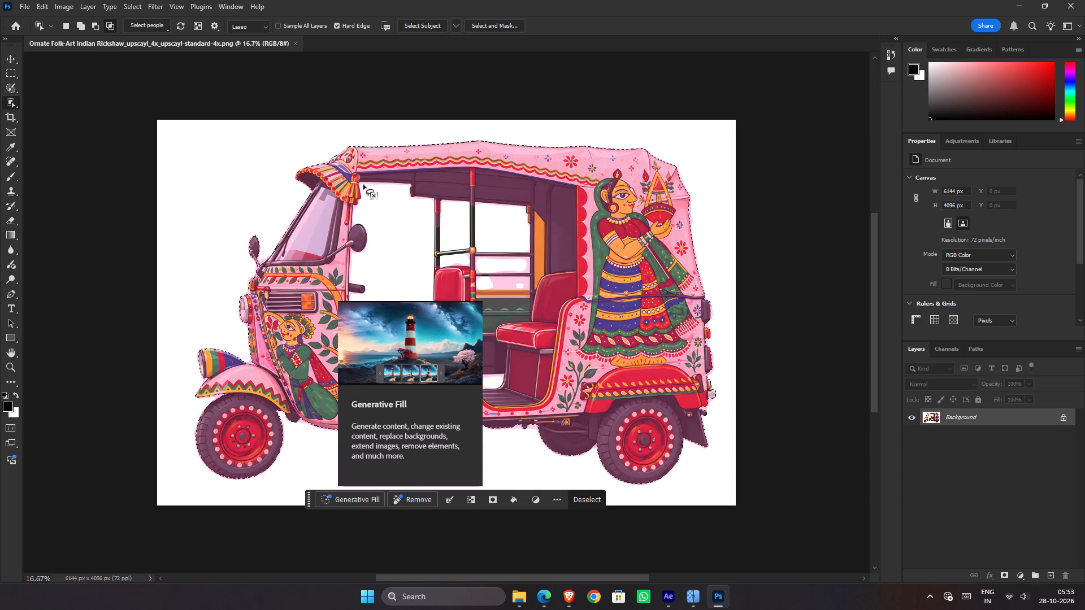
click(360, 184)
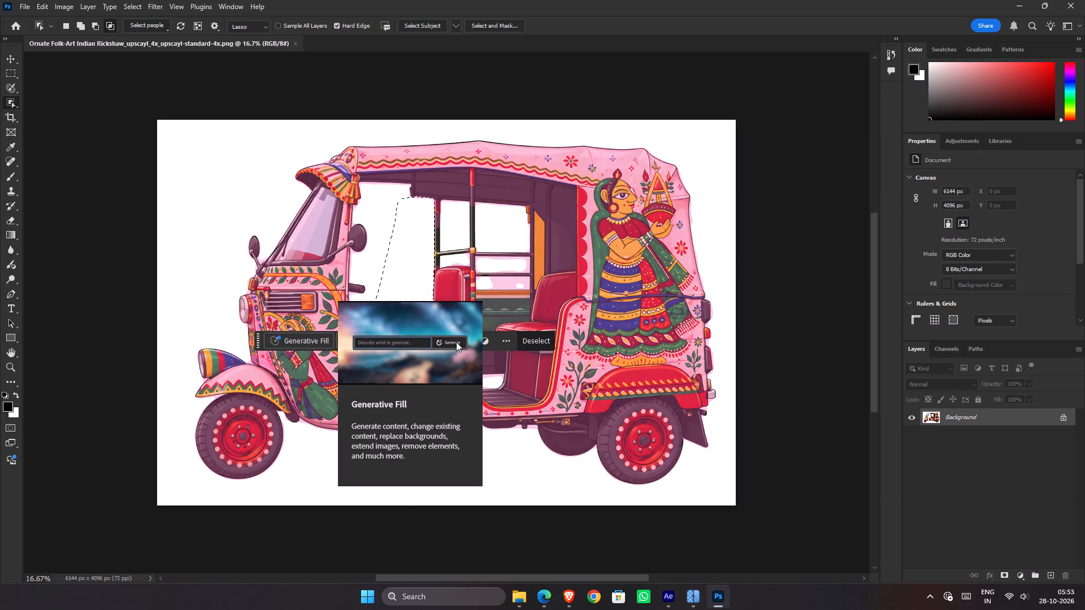
Hide the contextual task bar that covers the rickshaw.
click(456, 342)
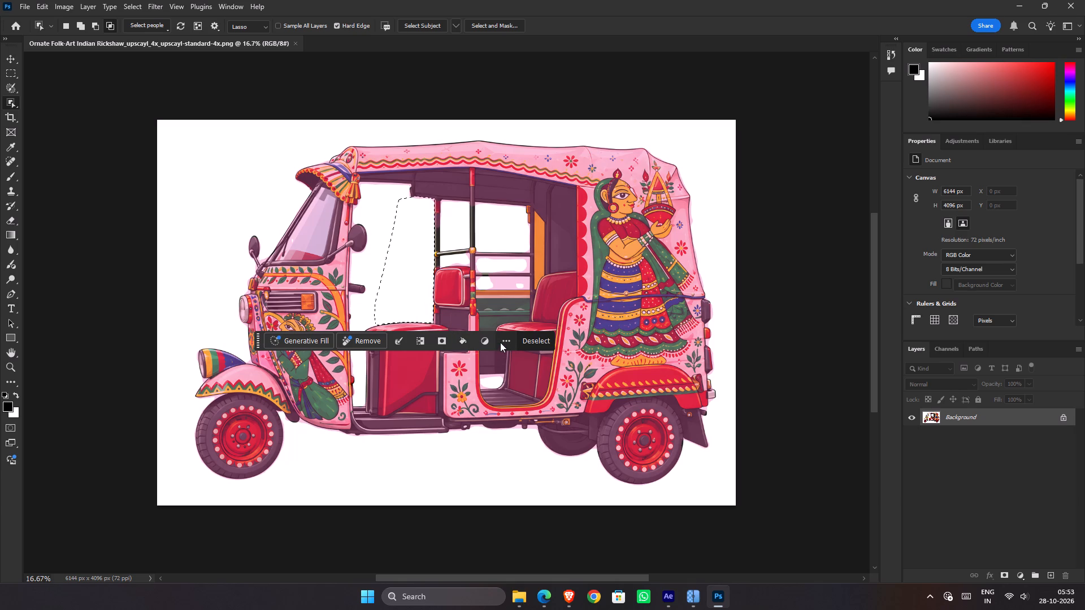
click(500, 342)
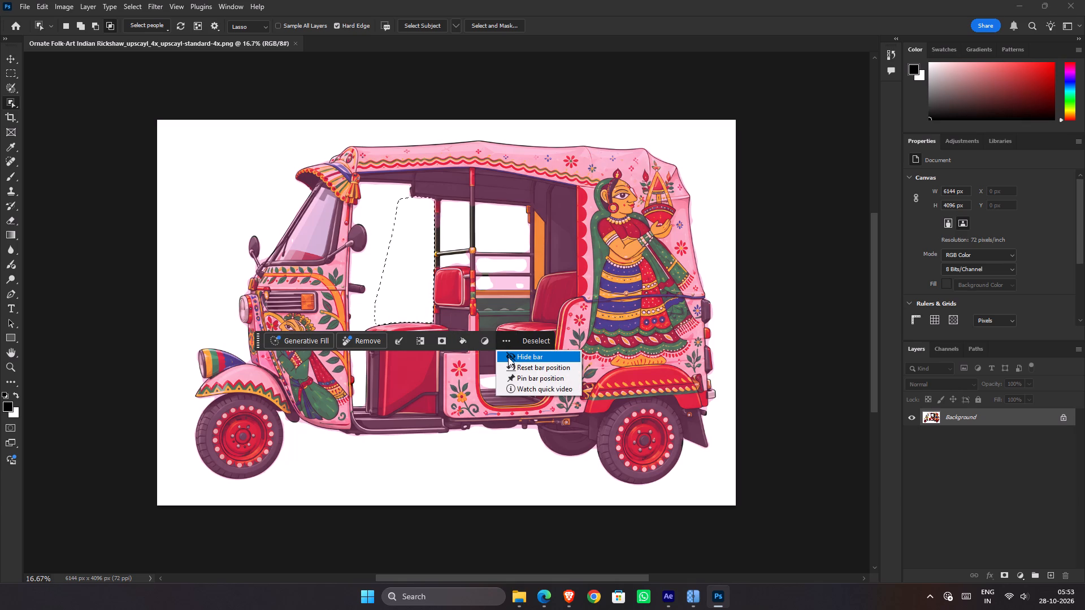
click(508, 357)
click(532, 472)
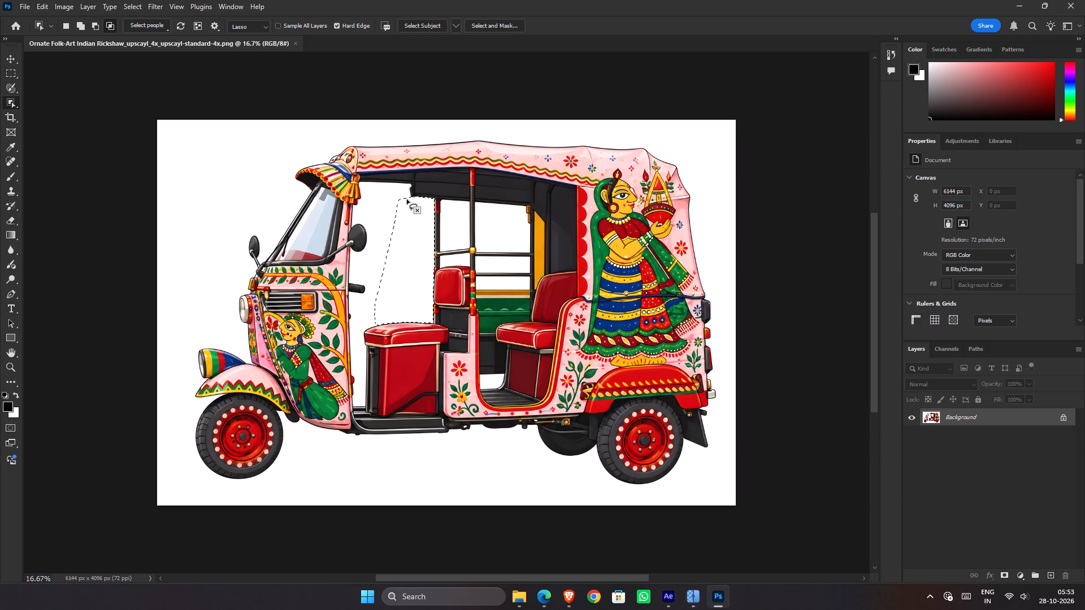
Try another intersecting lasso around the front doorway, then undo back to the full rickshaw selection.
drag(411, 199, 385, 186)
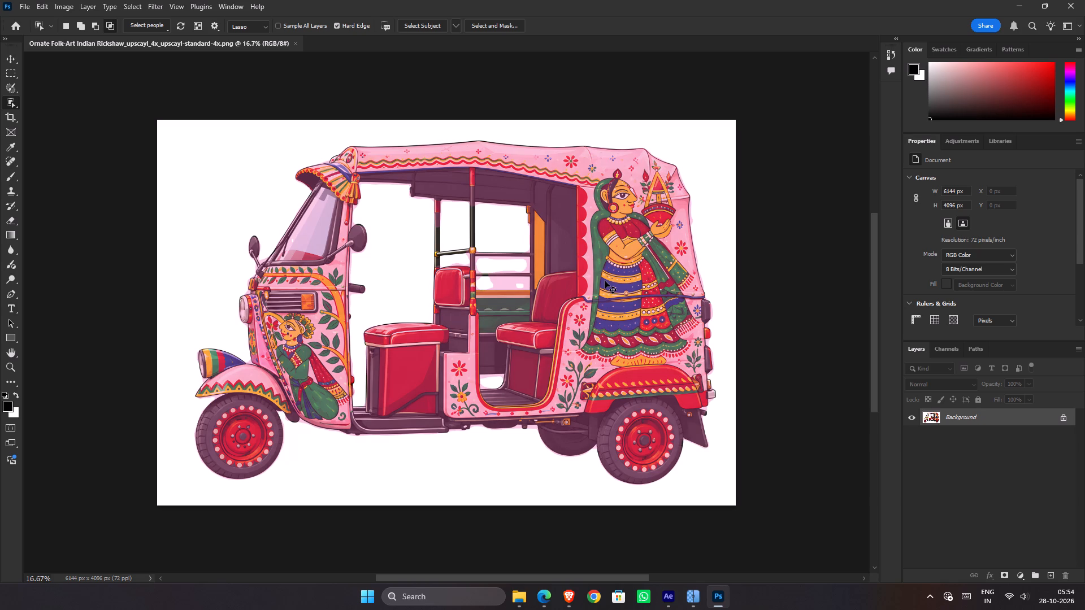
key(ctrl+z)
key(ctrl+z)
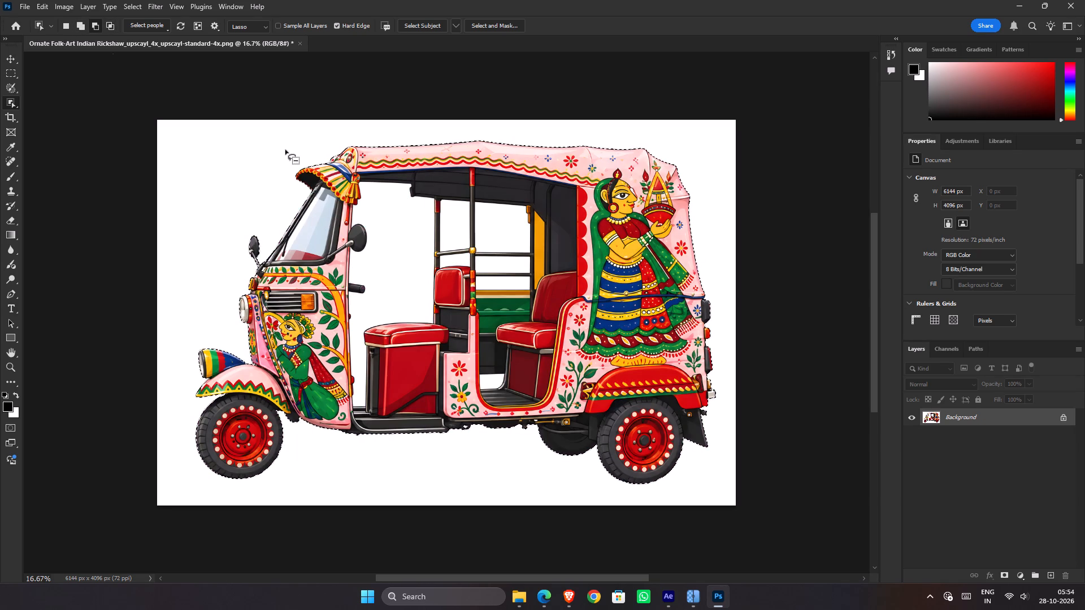
Subtract the open front doorway between the windshield frame and driver's seat from the rickshaw selection, including the strip below the side mirror.
click(79, 24)
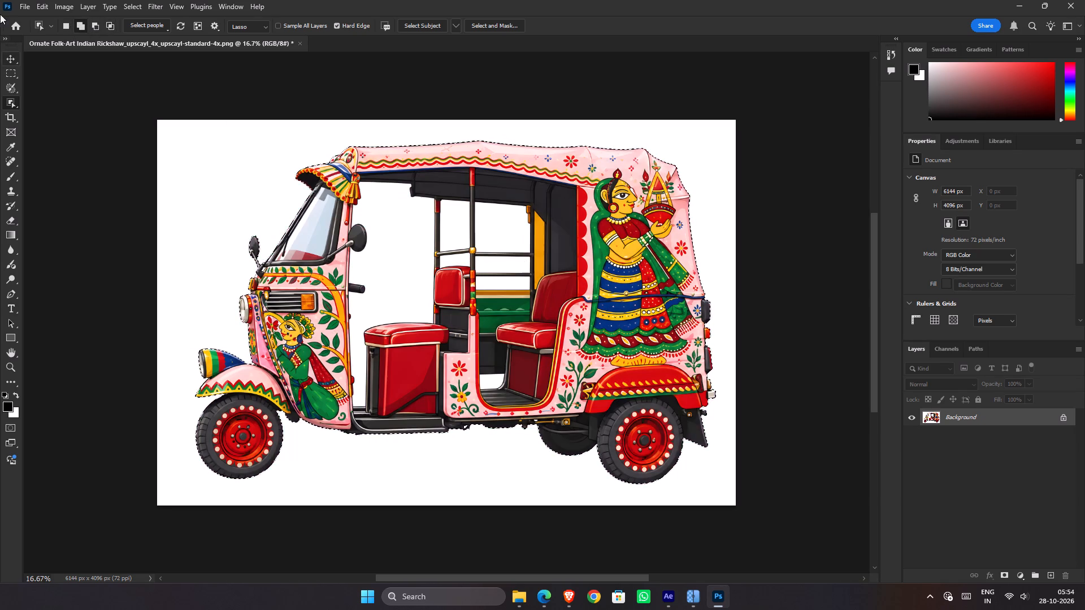
click(64, 28)
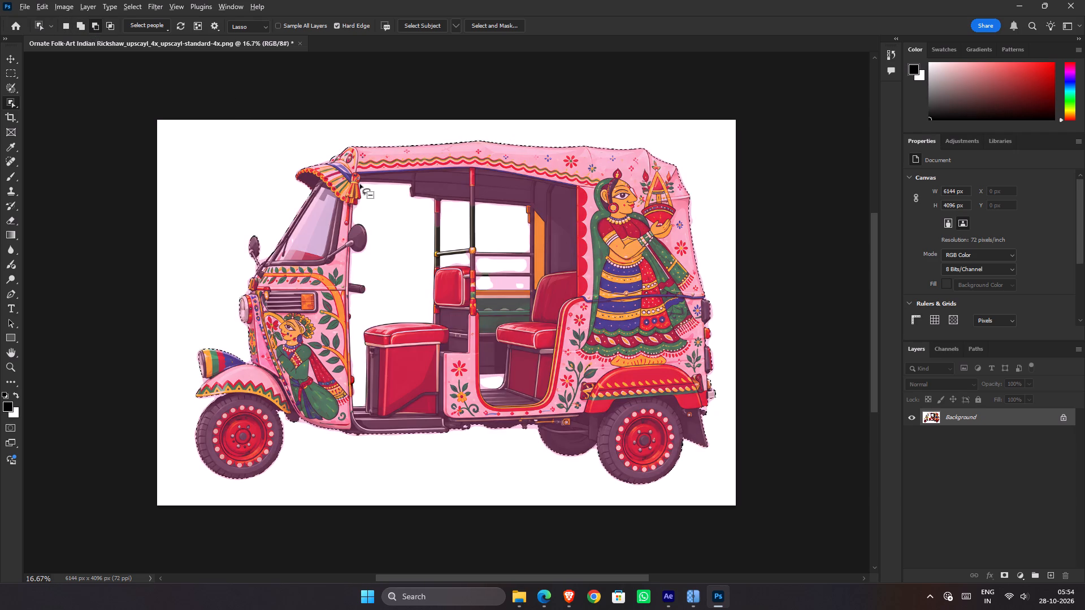
alt+click(360, 184)
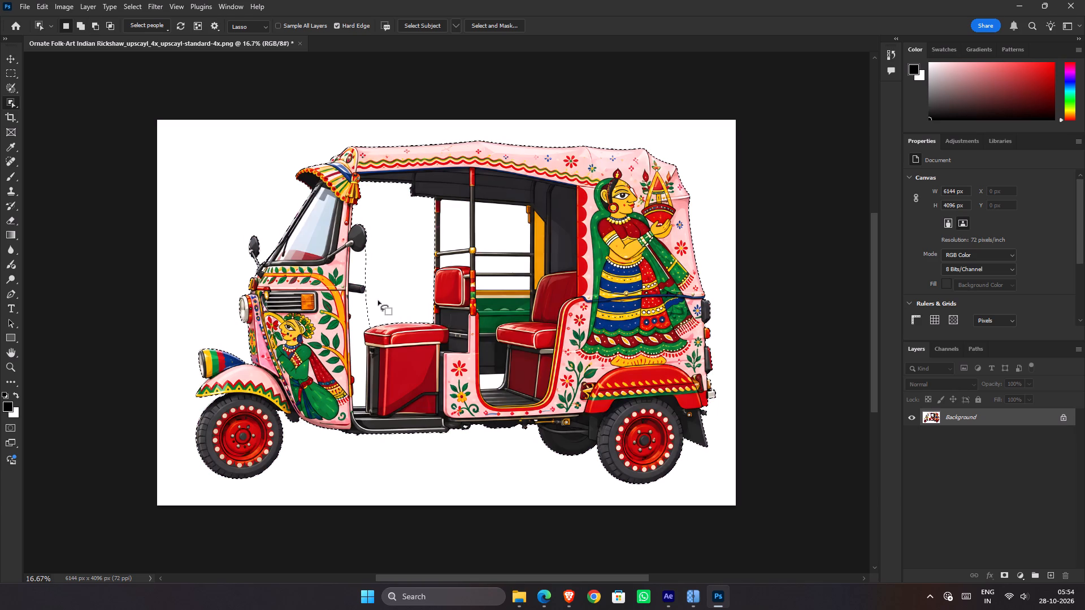
alt+drag(370, 242, 361, 252)
alt+drag(361, 252, 350, 271)
alt+drag(350, 271, 353, 318)
alt+drag(353, 318, 367, 383)
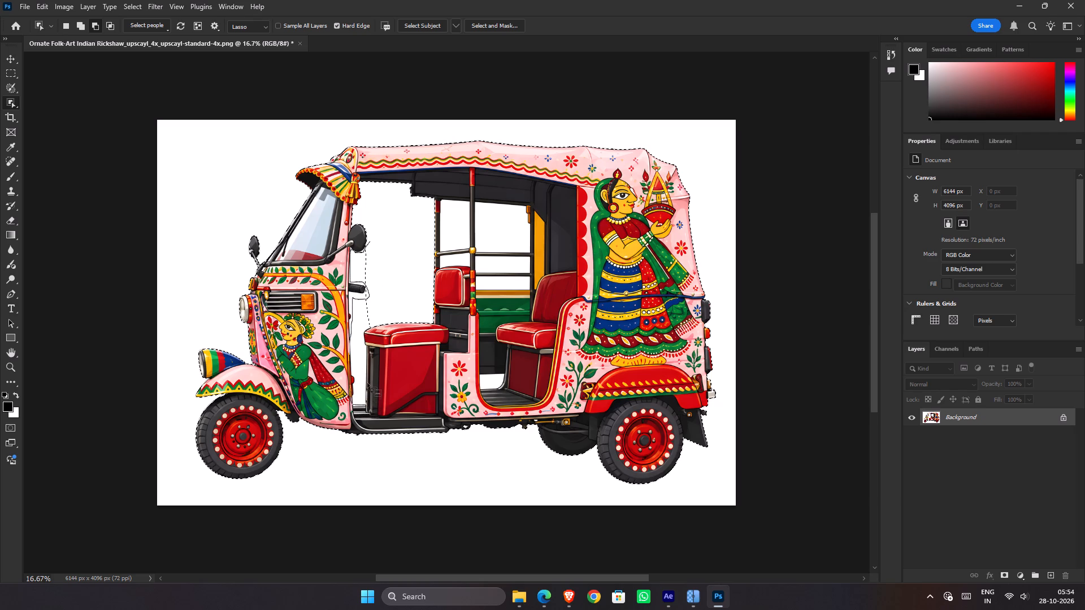
alt+drag(367, 383, 376, 305)
alt+drag(376, 305, 371, 247)
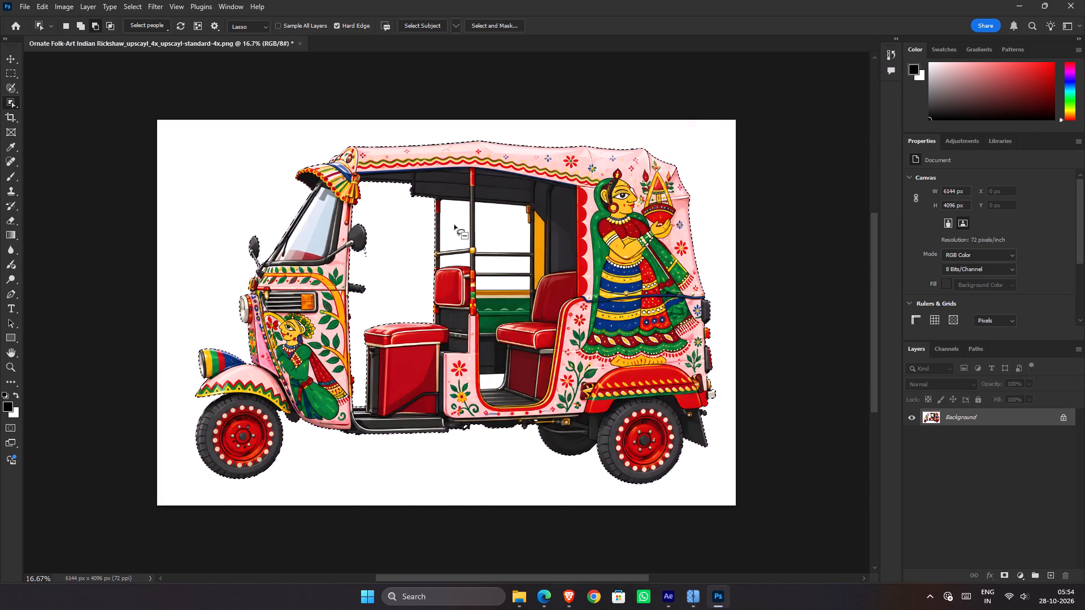
Subtract the white openings between the rear window bars and the gap beneath the passenger seat from the rickshaw selection.
alt+click(444, 201)
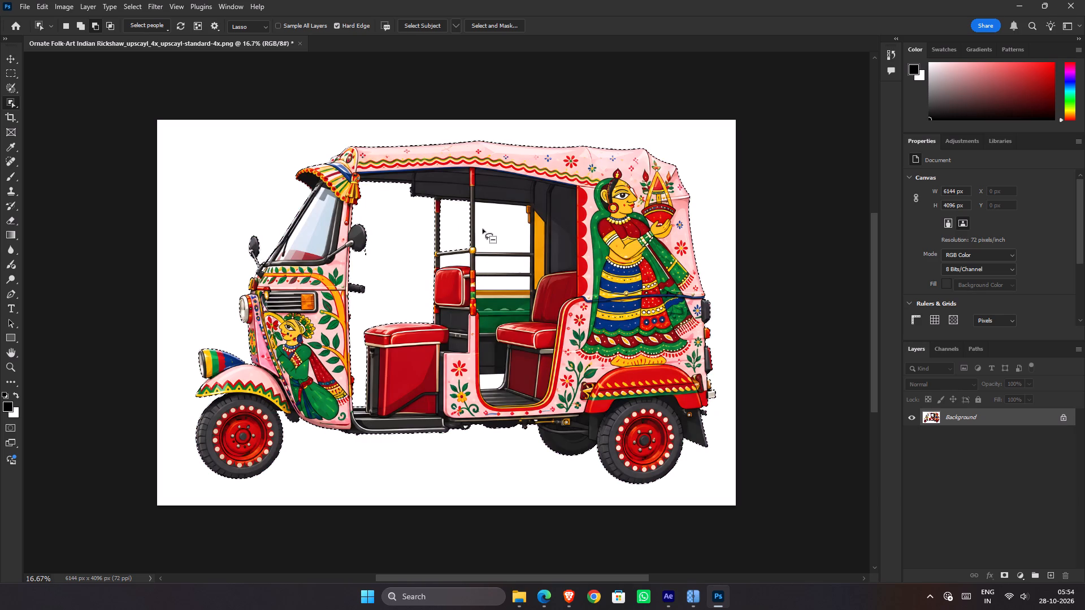
alt+click(476, 206)
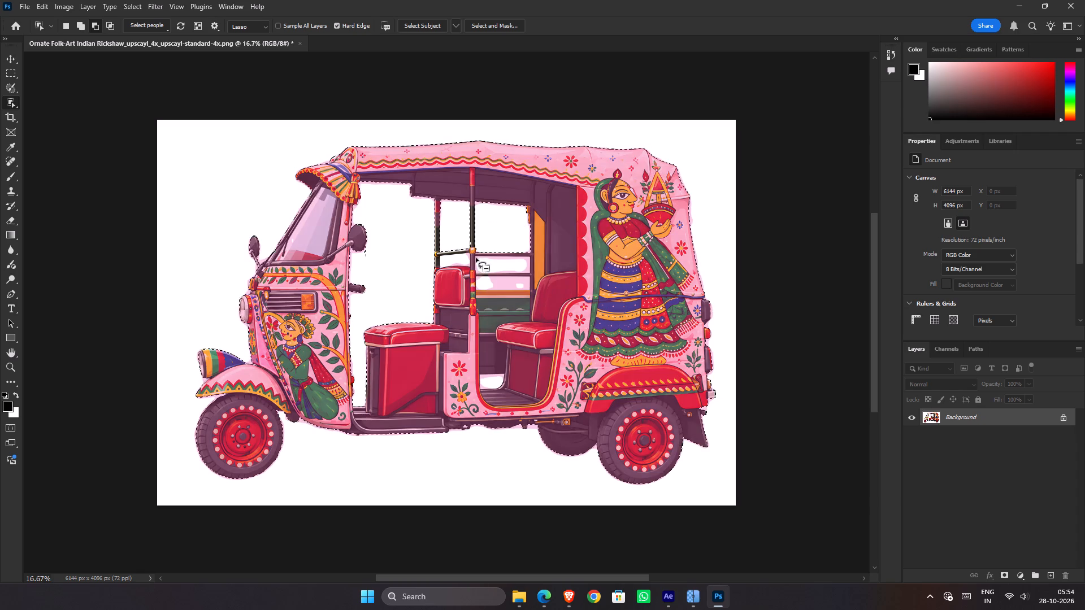
alt+click(476, 258)
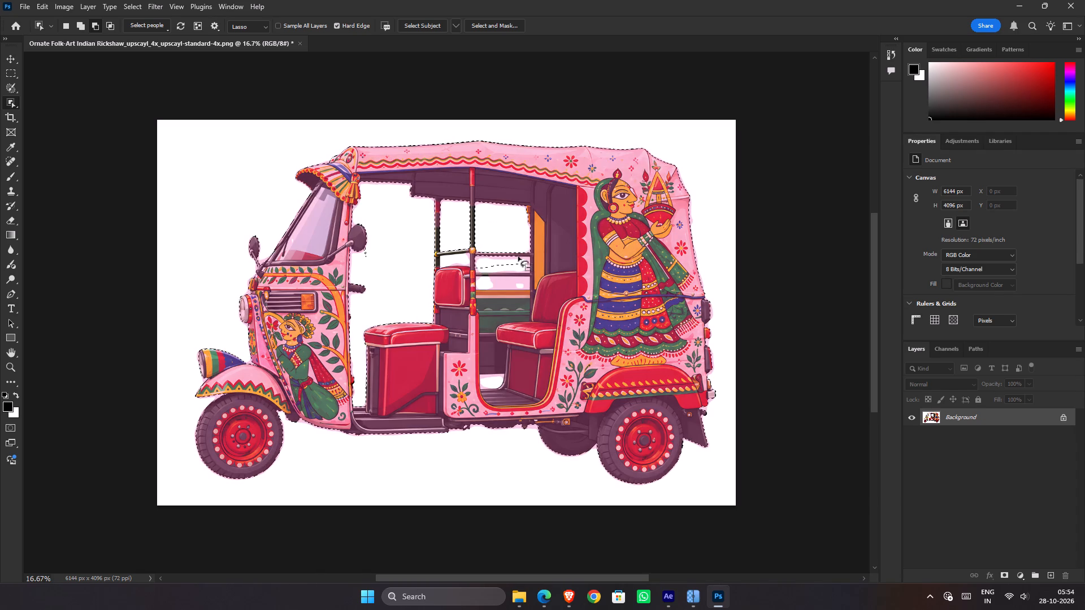
alt+drag(518, 256, 480, 264)
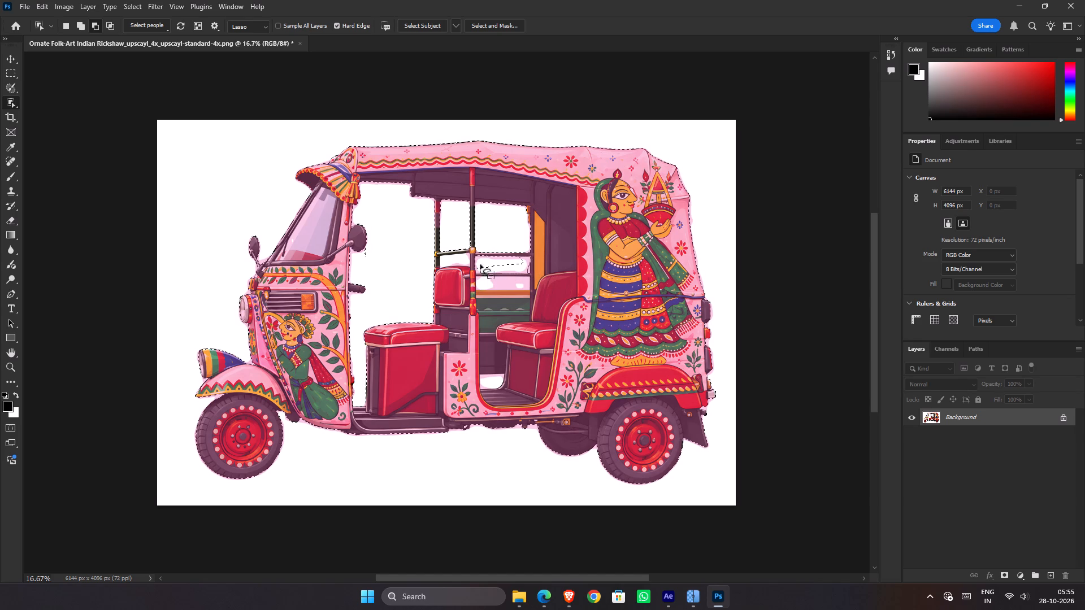
alt+drag(480, 264, 480, 260)
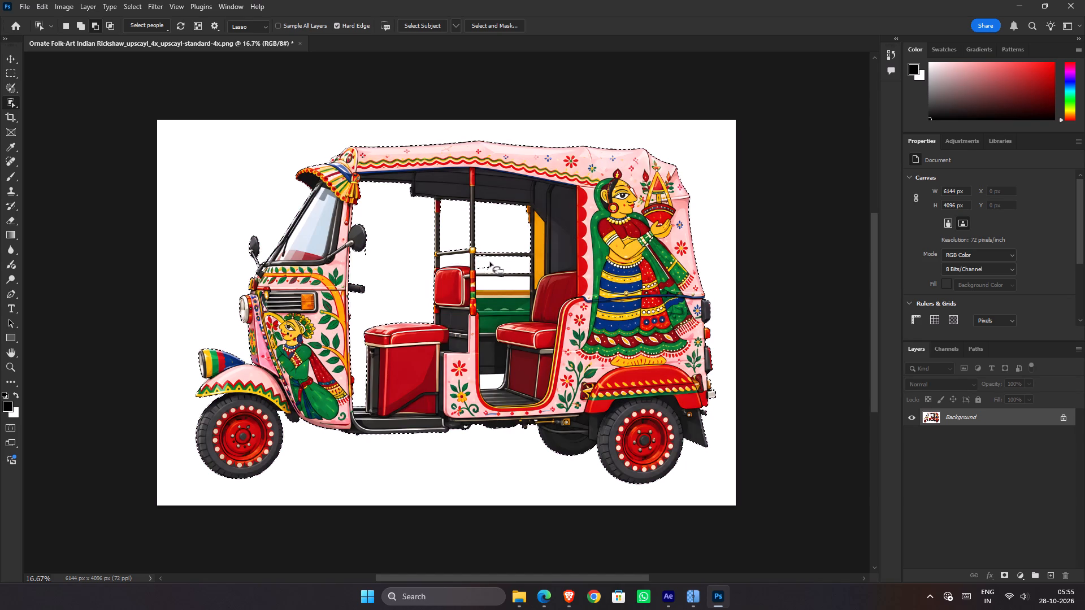
alt+click(490, 271)
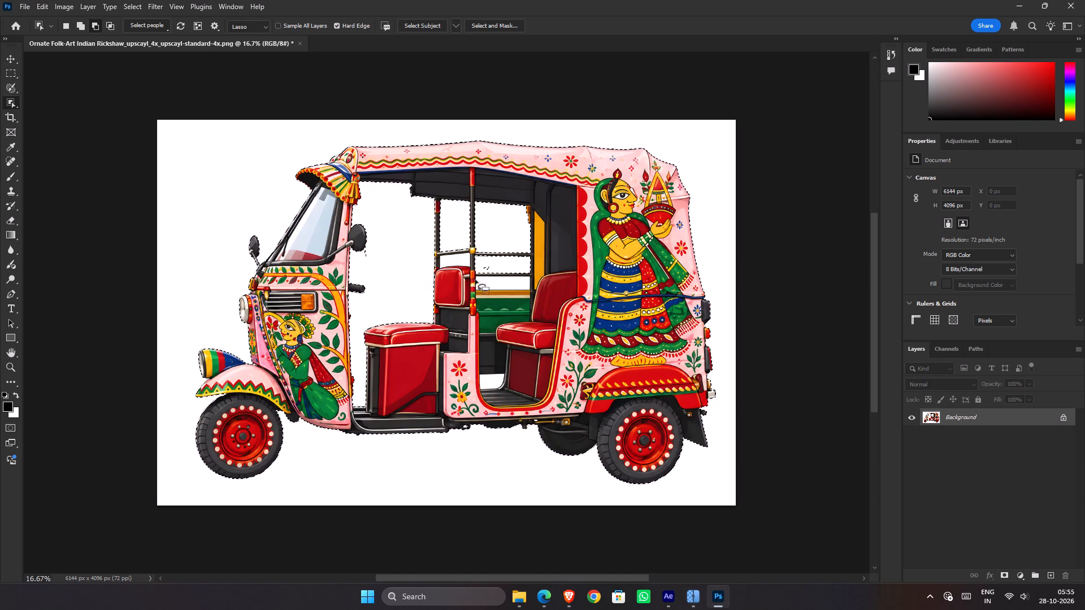
alt+click(486, 265)
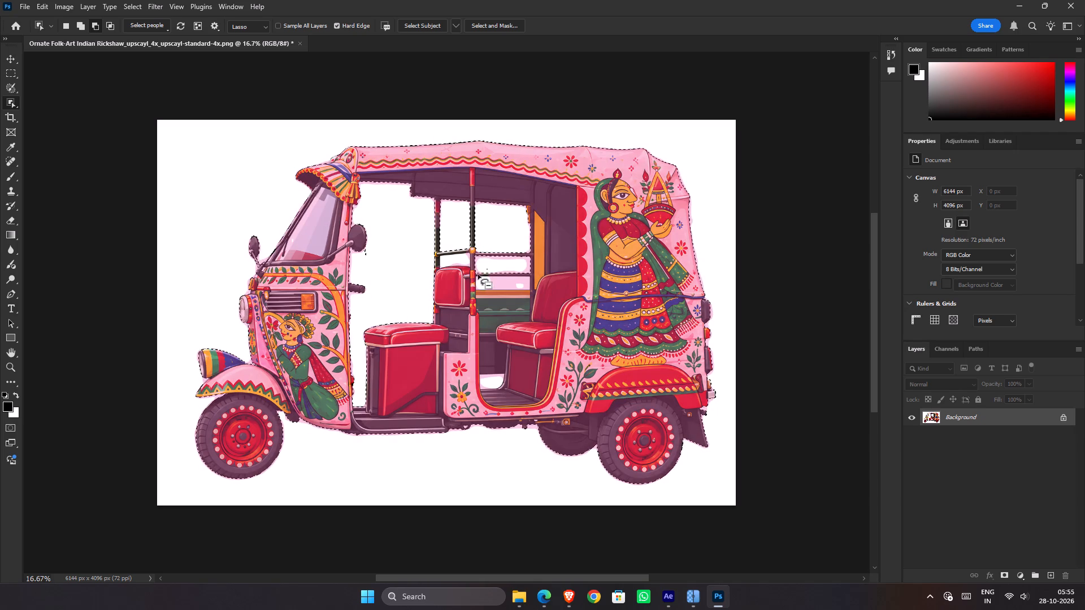
alt+click(477, 277)
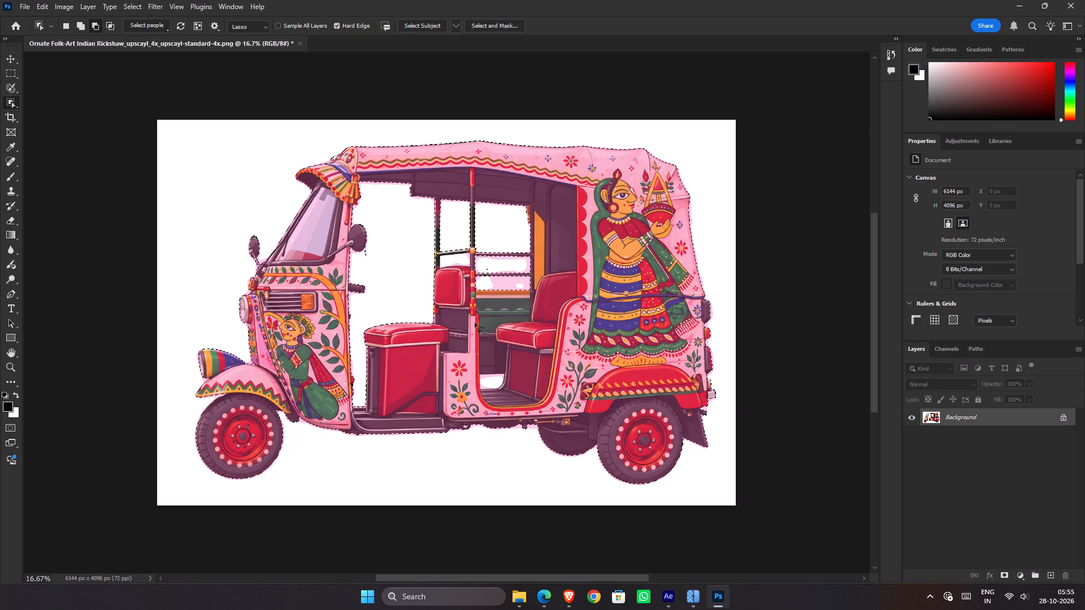
alt+click(470, 254)
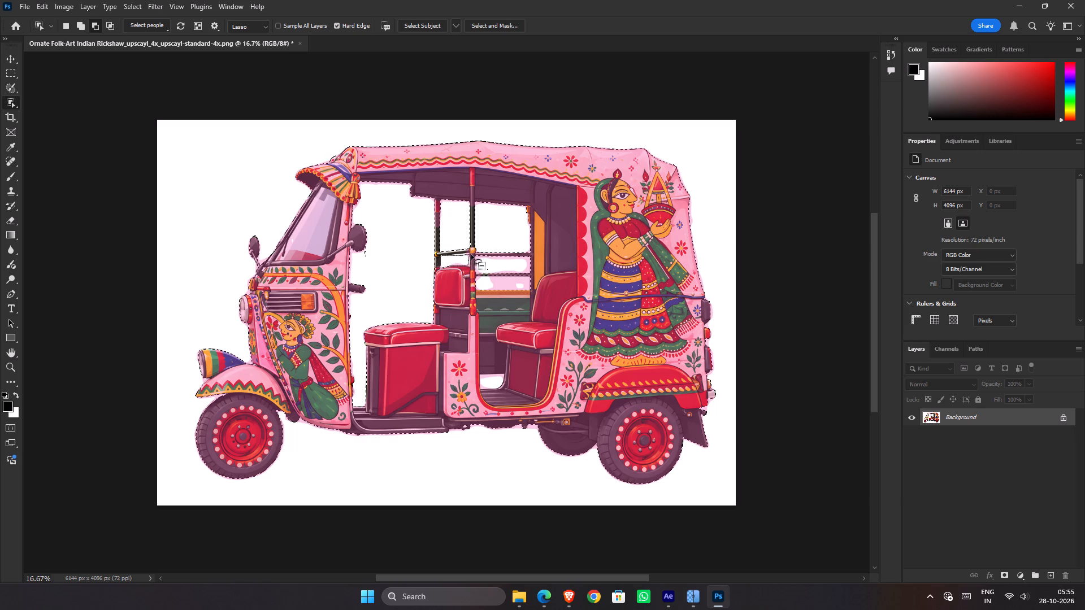
alt+click(481, 374)
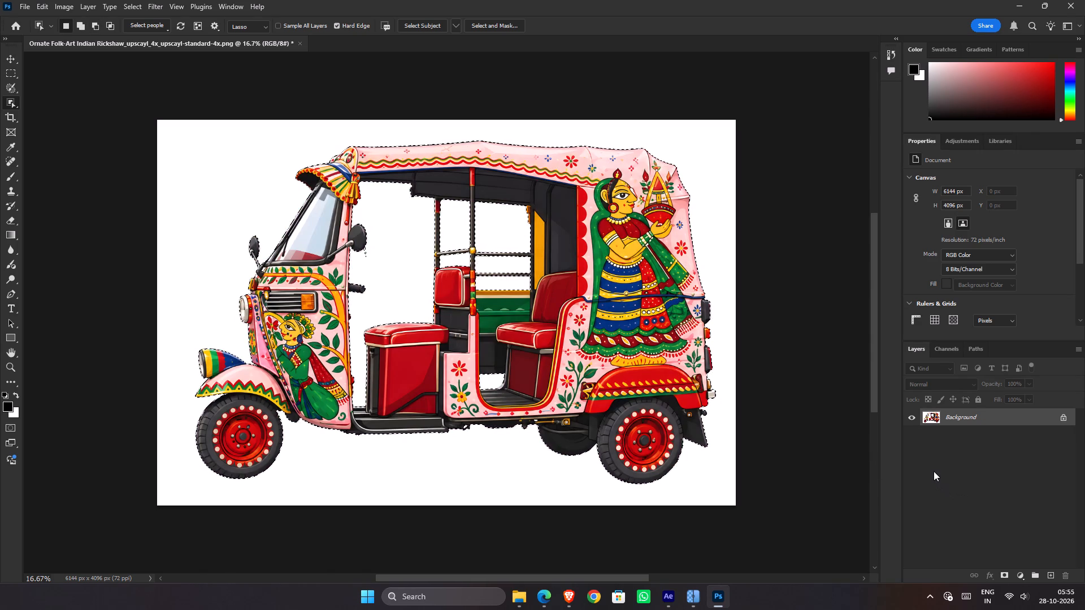
Add a layer mask from the selection to hide the white background around the rickshaw.
click(1003, 570)
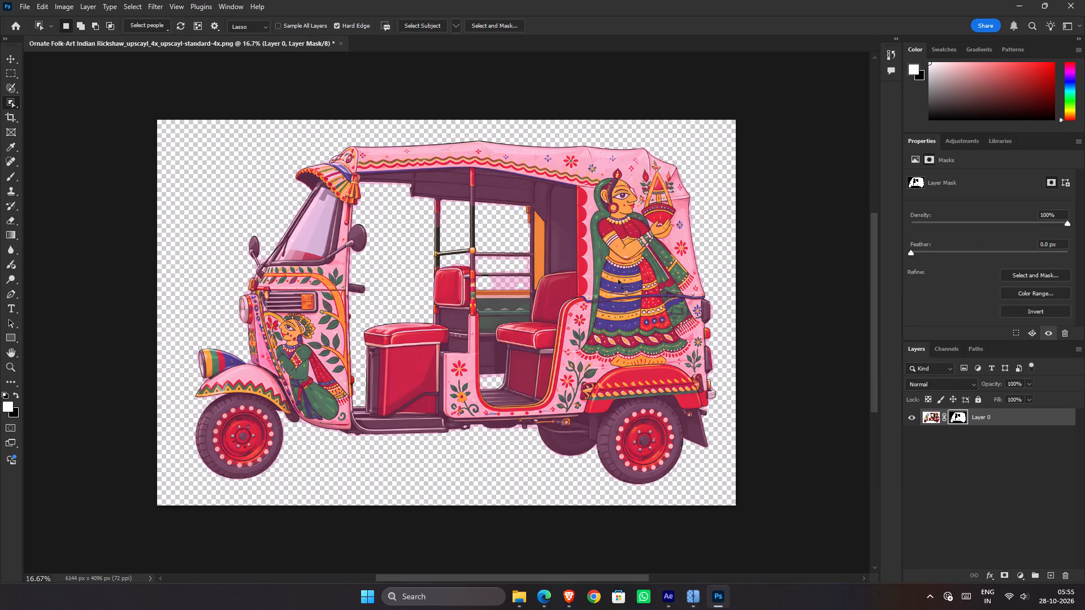
Paint black on the layer mask with a 44 px brush between the rear window's horizontal bars to hide the leftover white.
key(v)
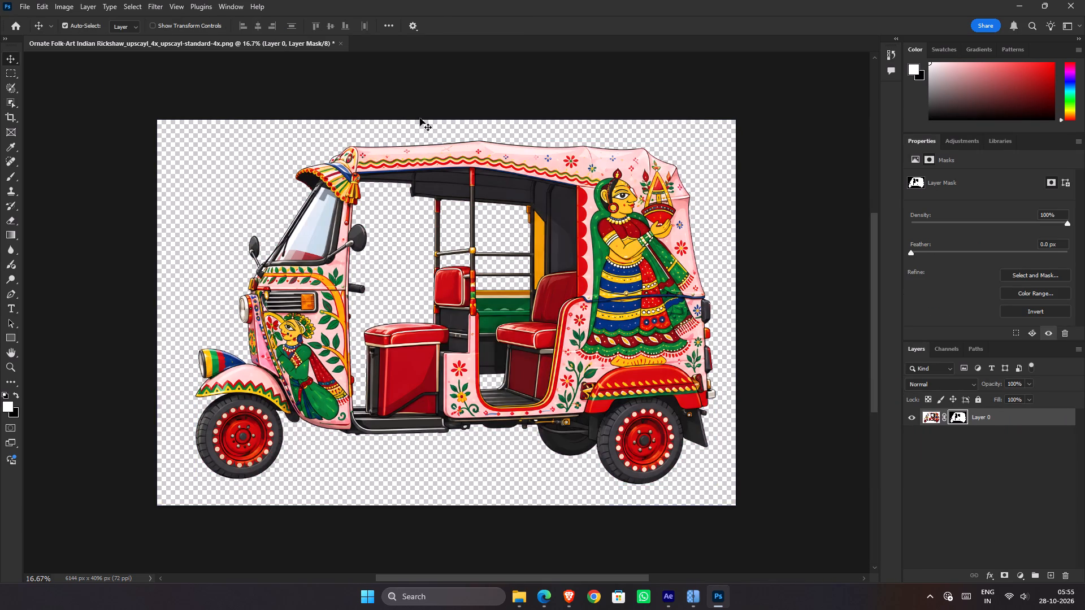
key(b)
scroll(530, 252, up, 1)
scroll(539, 282, down, 1)
scroll(561, 328, up, 5)
scroll(414, 220, up, 8)
scroll(517, 236, up, 8)
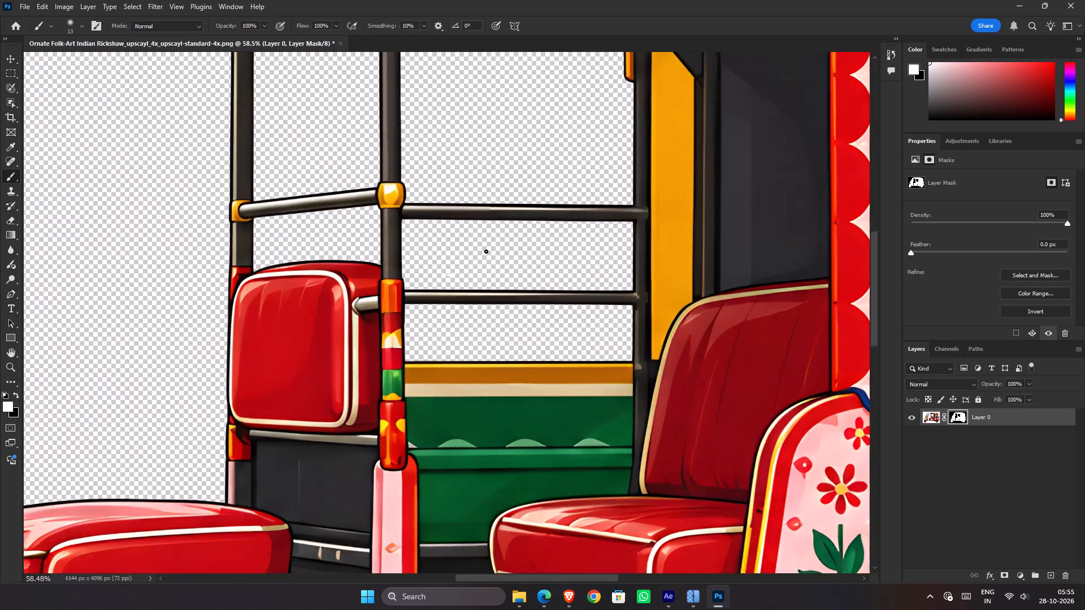
scroll(472, 258, up, 6)
alt+right_drag(398, 294, 407, 525)
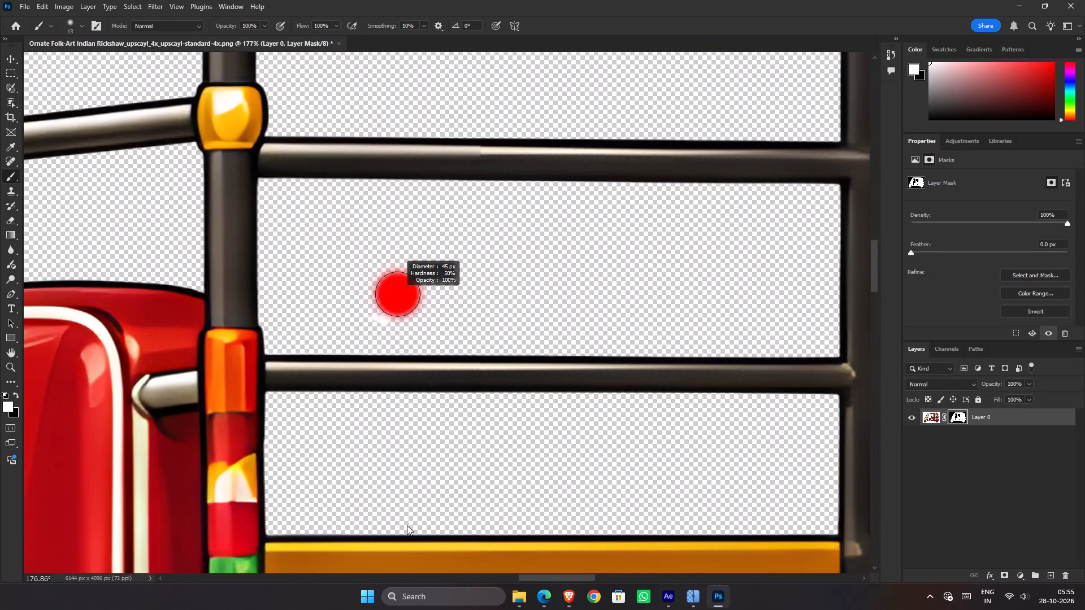
alt+right_drag(407, 525, 396, 570)
key(x)
drag(381, 319, 443, 316)
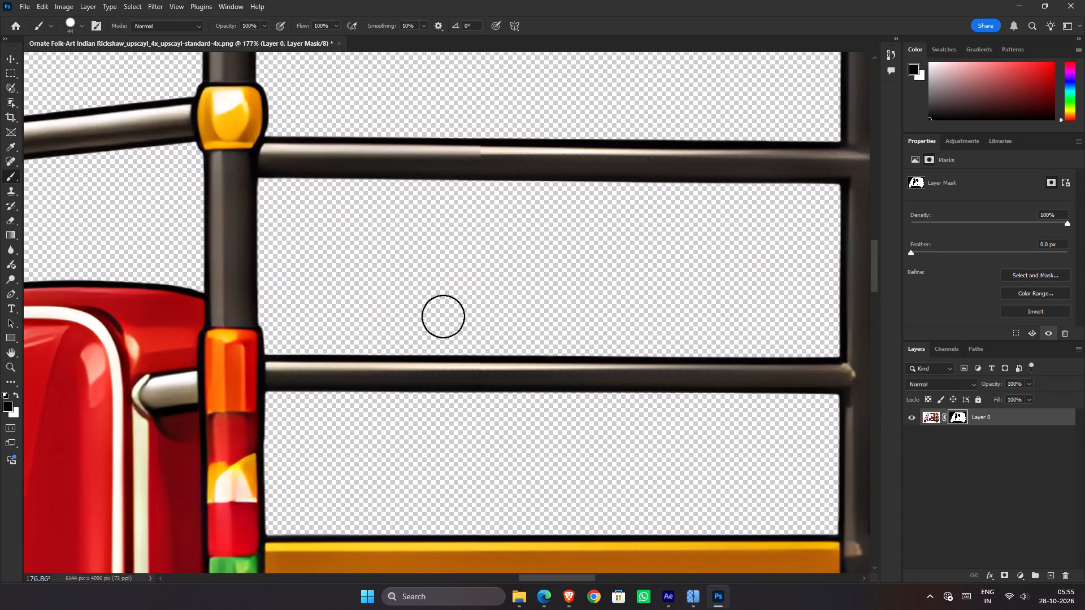
drag(443, 316, 377, 324)
scroll(384, 317, up, 1)
scroll(384, 317, down, 6)
scroll(385, 306, down, 16)
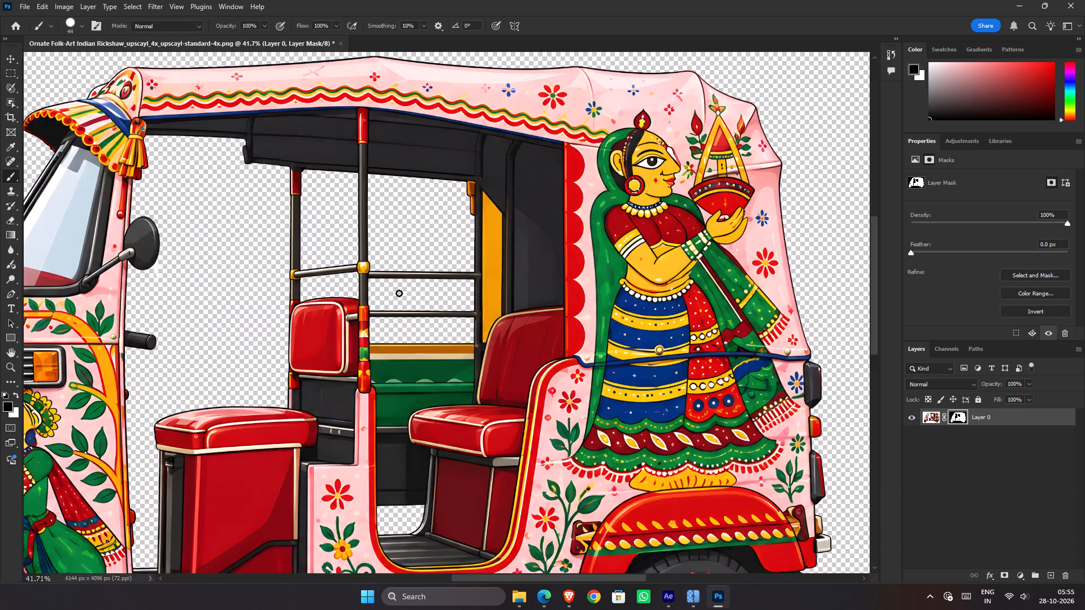
scroll(396, 290, down, 7)
key(v)
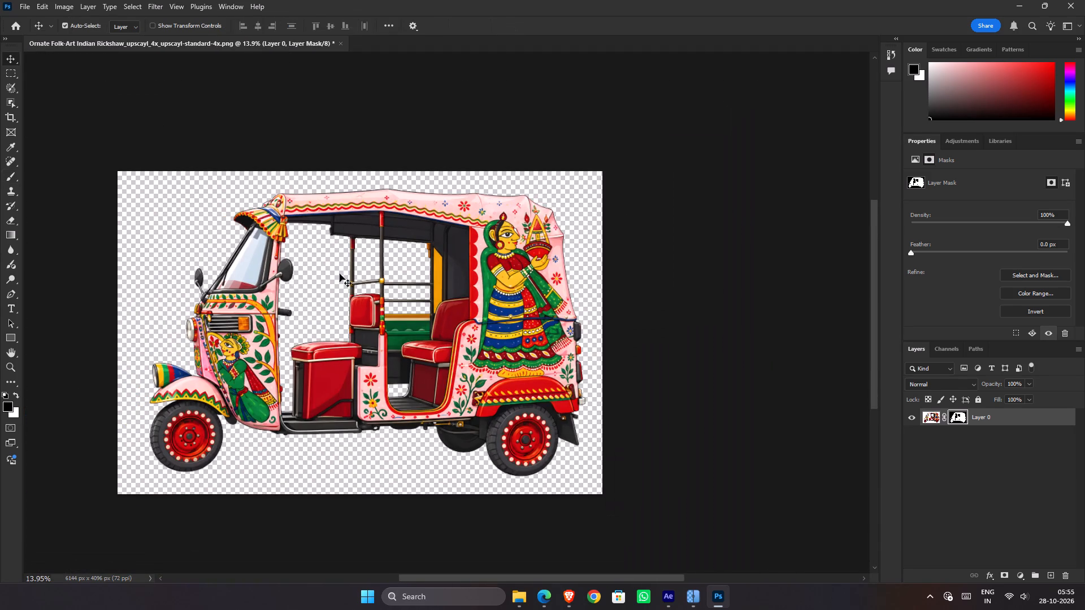
Load the layer mask as a selection of the rickshaw and contract that selection.
key(space)
key(space)
key(space)
key(space)
key(space)
key(space)
key(space)
key(space)
key(space)
key(space)
key(space)
key(space)
key(space)
drag(327, 275, 351, 276)
click(970, 416)
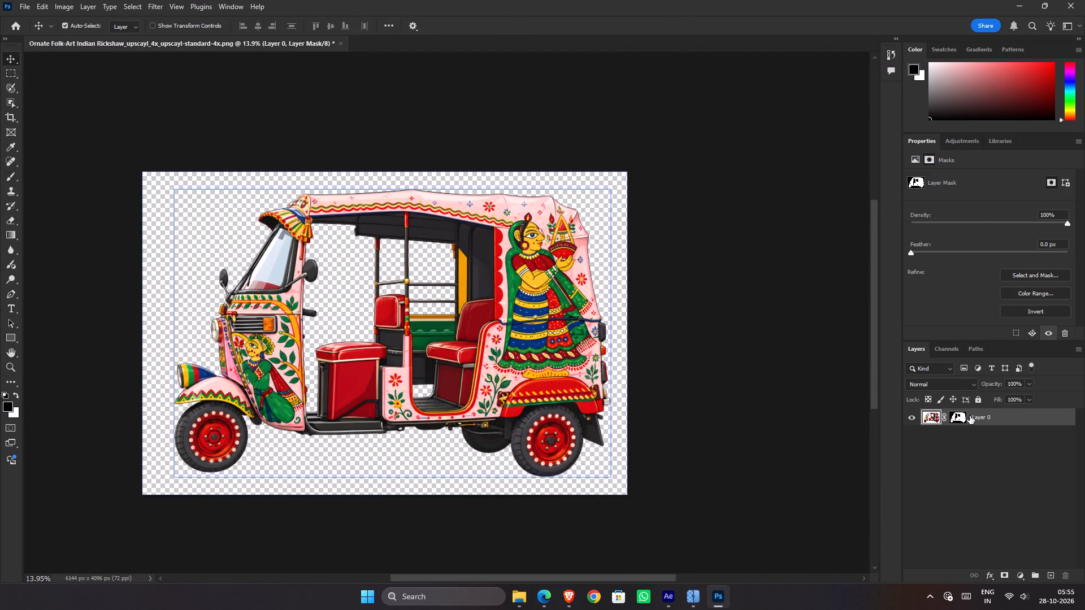
ctrl+click(961, 418)
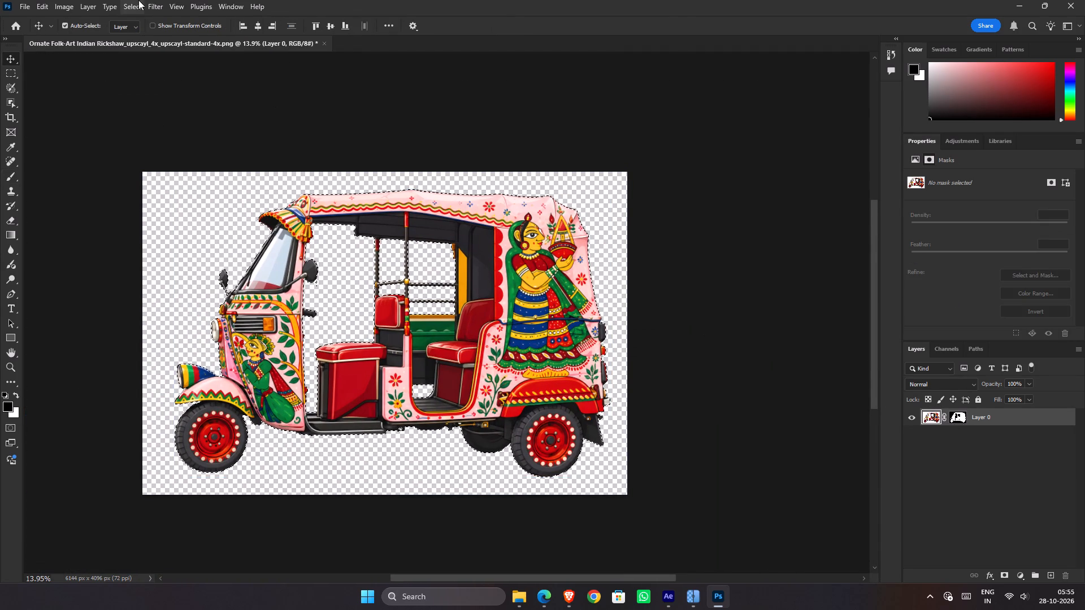
click(154, 10)
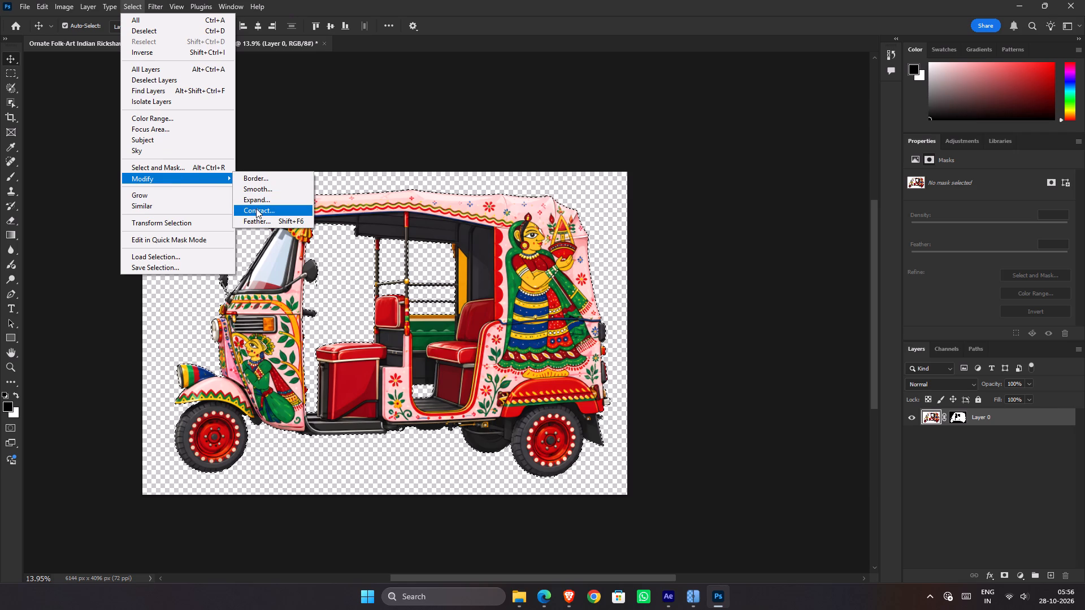
click(256, 208)
click(582, 288)
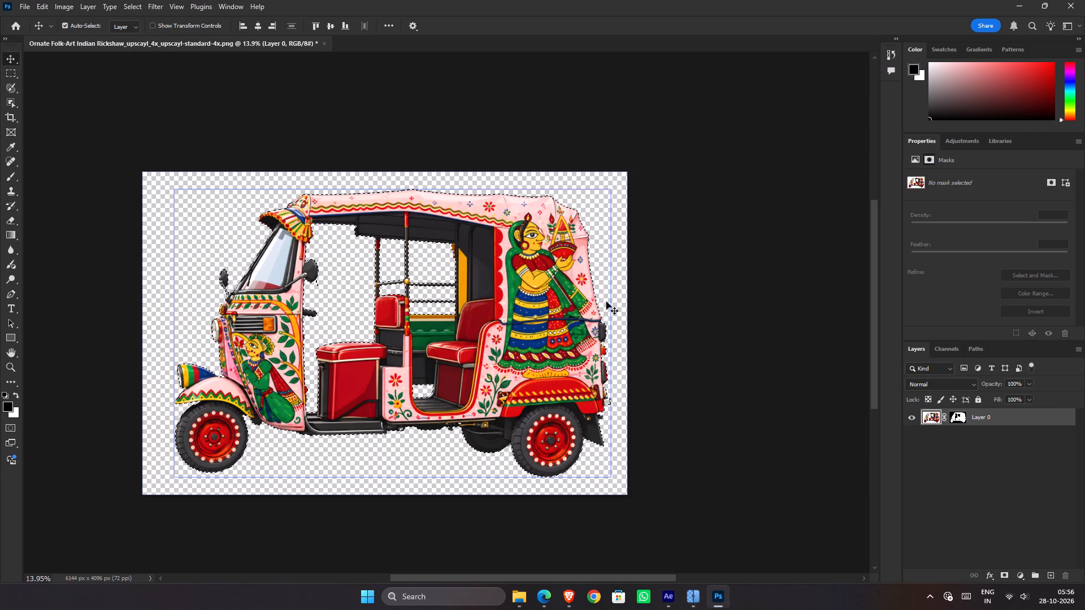
Delete the existing layer mask and add a new one from the contracted selection.
right_click(954, 421)
click(981, 448)
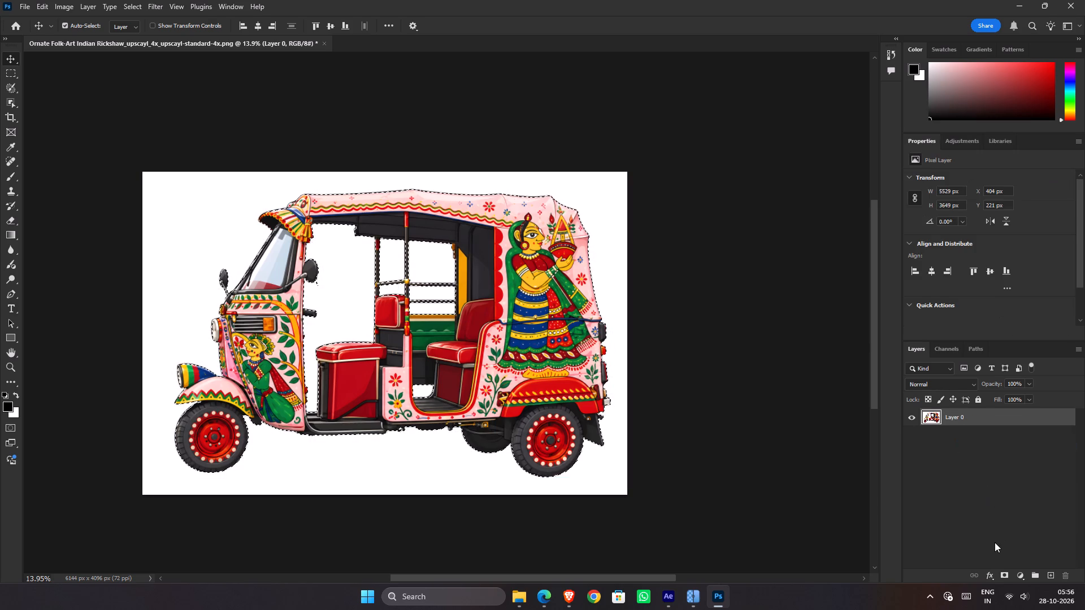
click(1002, 574)
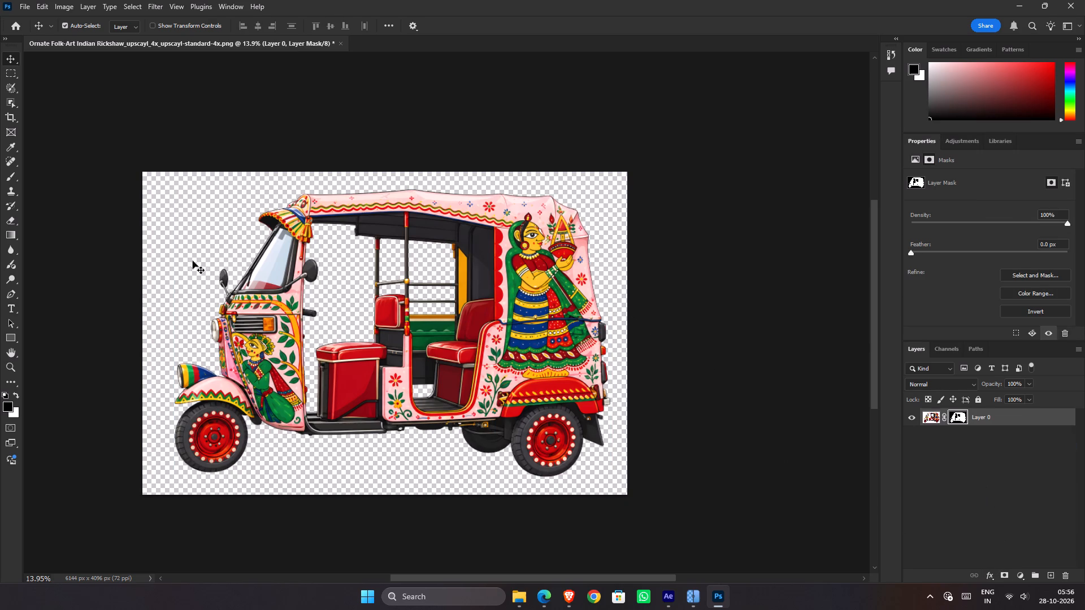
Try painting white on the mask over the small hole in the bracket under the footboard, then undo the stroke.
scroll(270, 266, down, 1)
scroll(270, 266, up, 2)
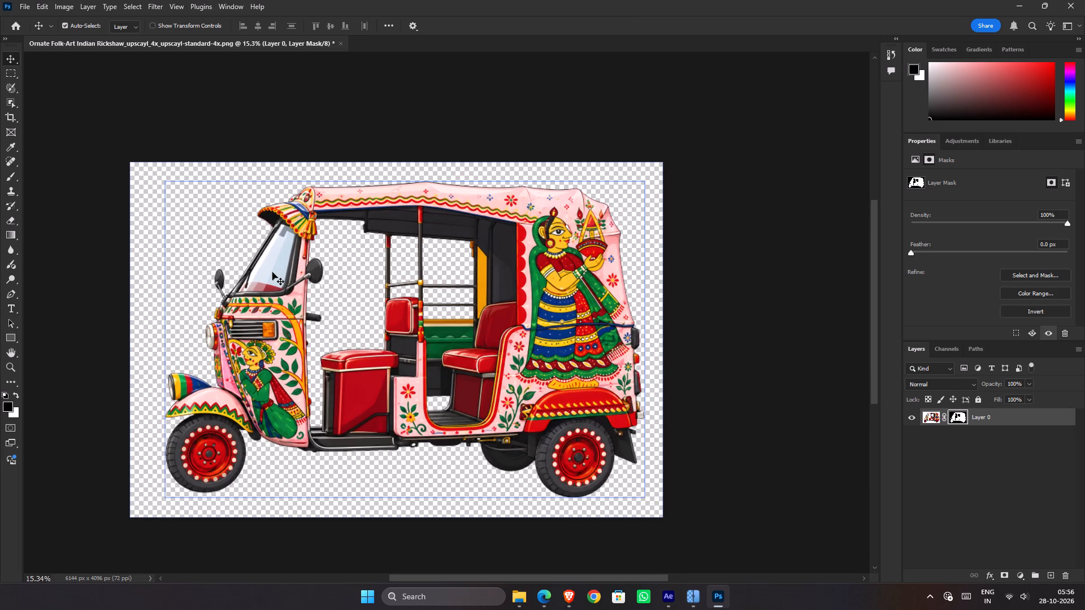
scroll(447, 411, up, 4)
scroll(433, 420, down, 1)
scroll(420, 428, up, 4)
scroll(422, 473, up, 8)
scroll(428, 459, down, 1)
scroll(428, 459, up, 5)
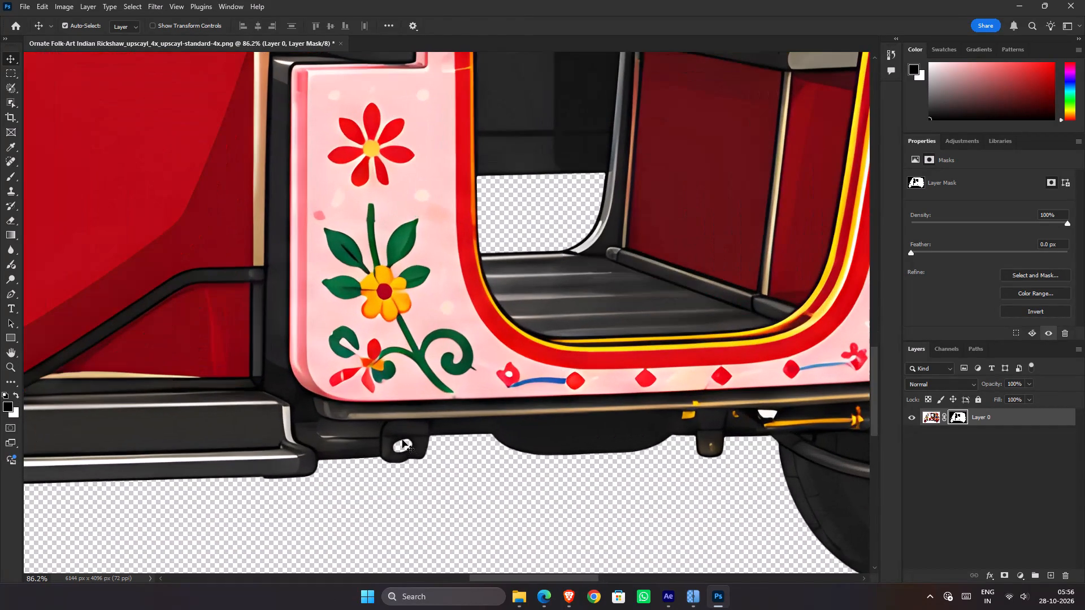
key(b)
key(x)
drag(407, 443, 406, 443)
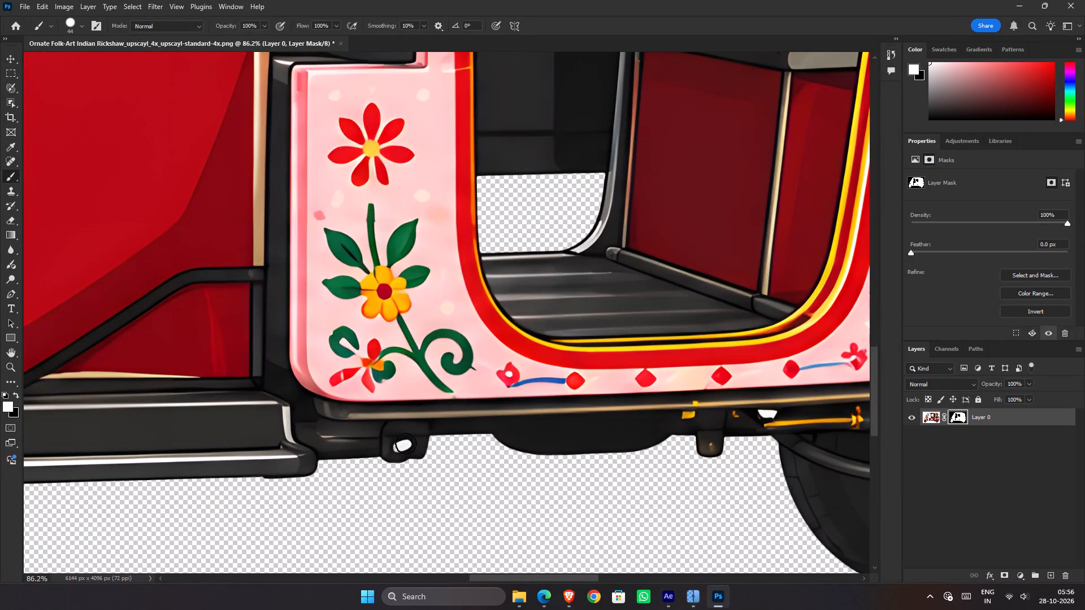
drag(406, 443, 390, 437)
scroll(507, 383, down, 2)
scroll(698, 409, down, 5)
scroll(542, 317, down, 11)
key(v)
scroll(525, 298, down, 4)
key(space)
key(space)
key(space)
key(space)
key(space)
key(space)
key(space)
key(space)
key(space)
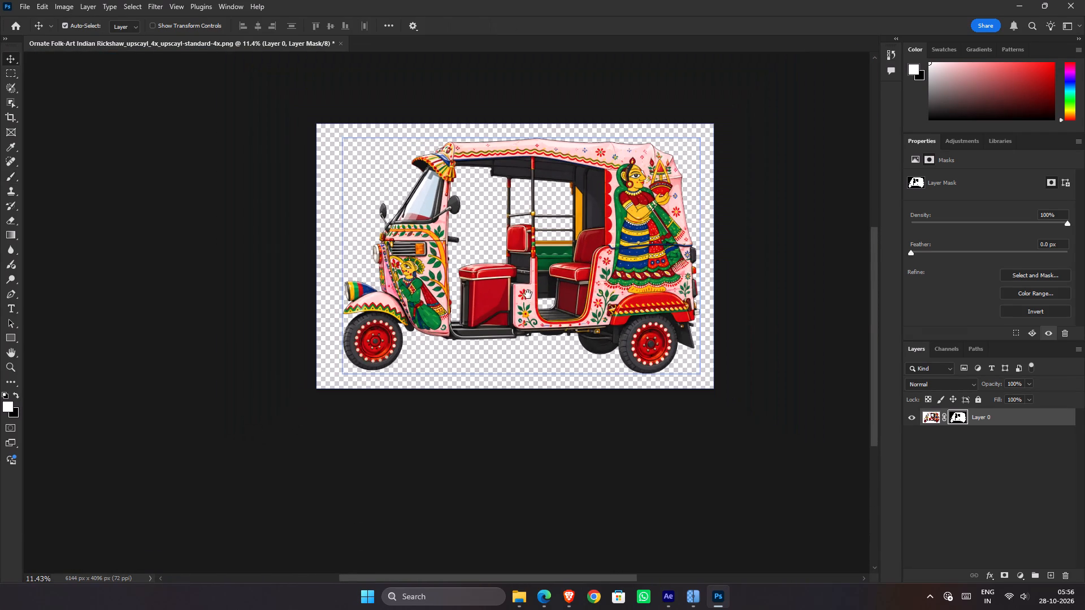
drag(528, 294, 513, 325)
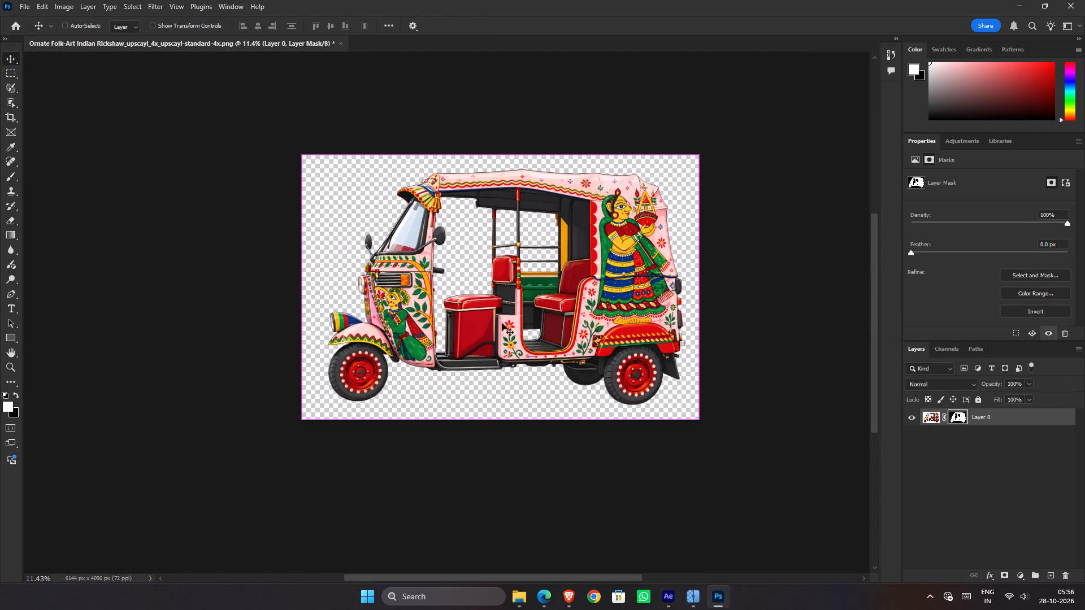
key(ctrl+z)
Save the cut-out rickshaw image.
key(ctrl+s)
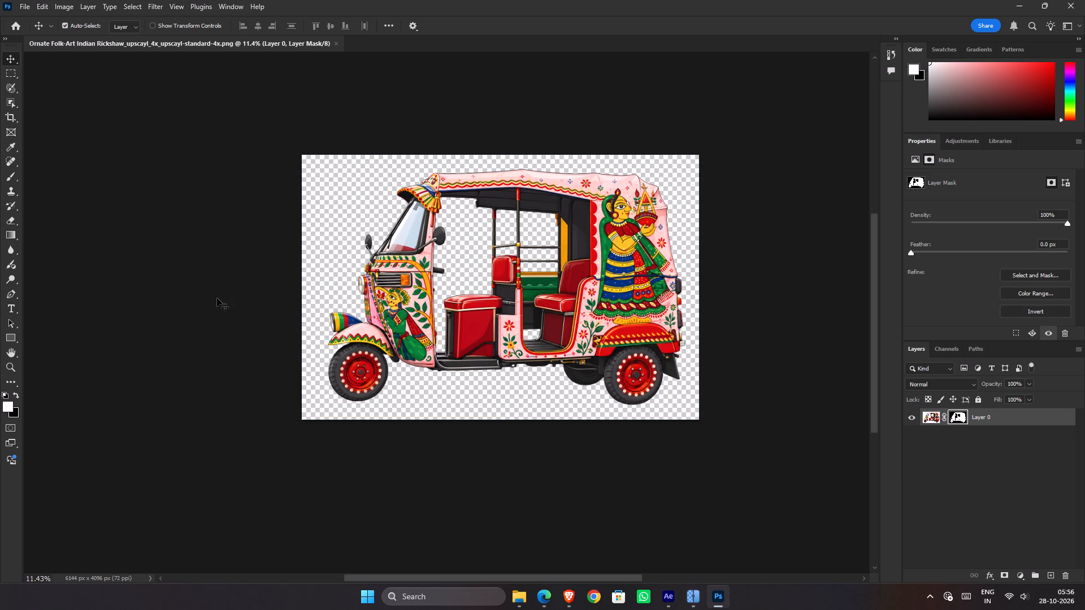
Duplicate the masked rickshaw layer and hide the original layer.
scroll(317, 303, up, 3)
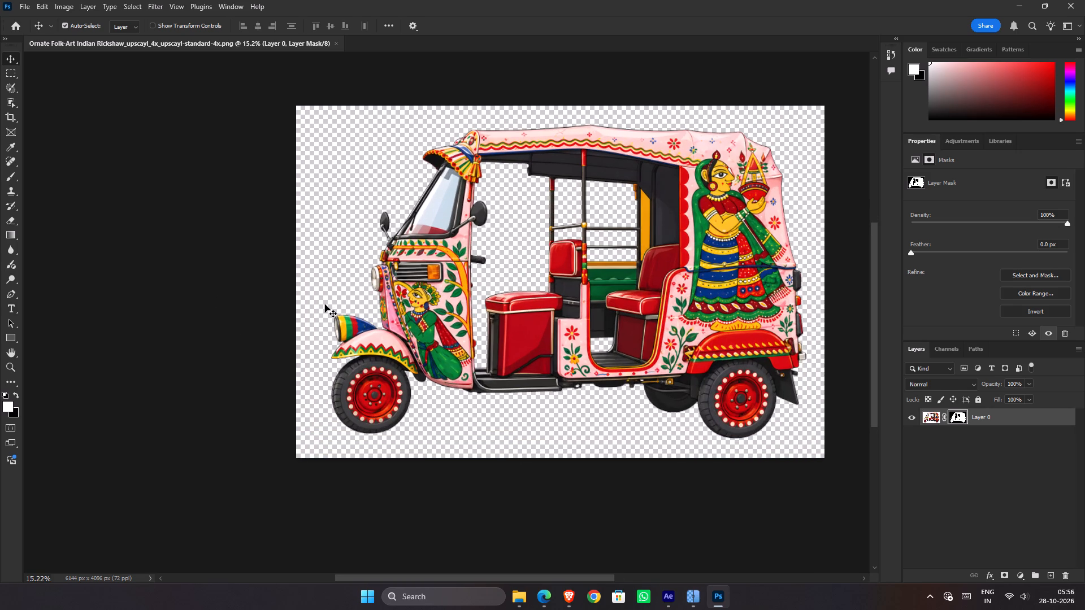
scroll(325, 304, up, 7)
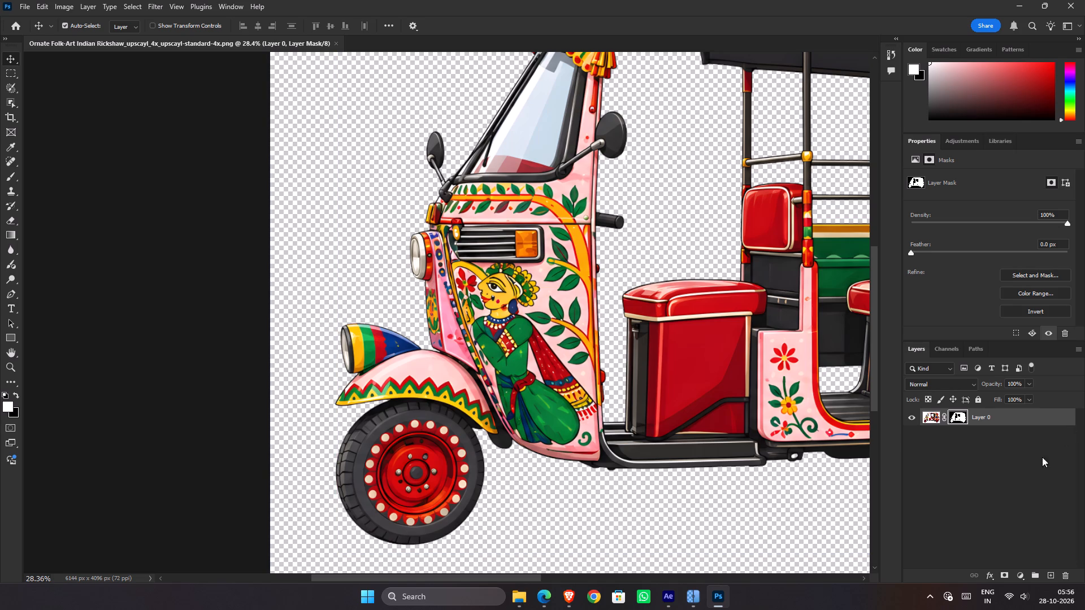
key(ctrl+j)
click(913, 433)
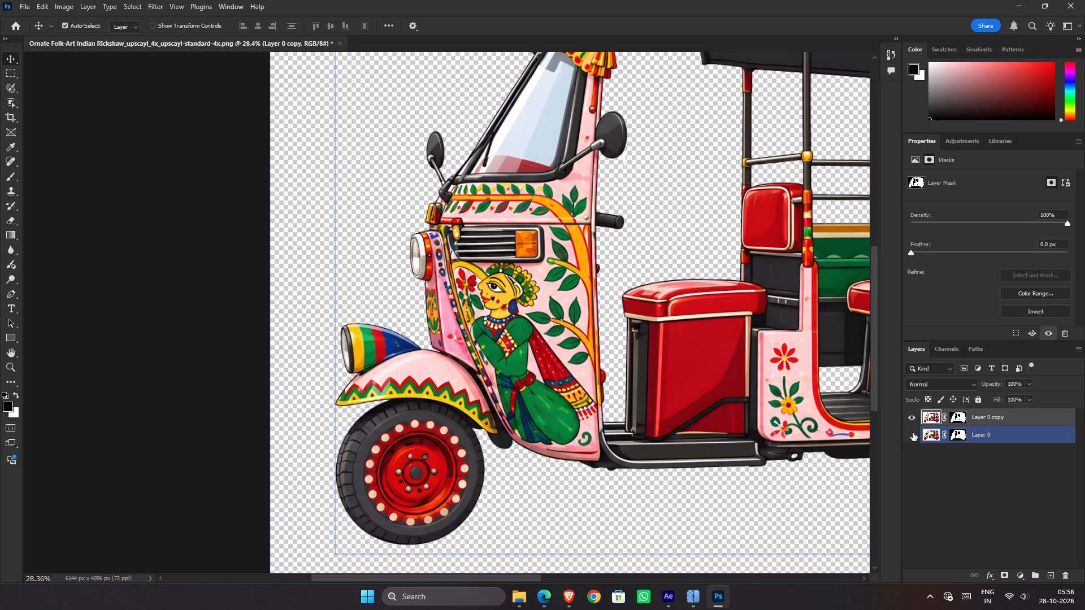
Select the front wheel together with its mudguard and headlight on the duplicate layer using Object Selection.
key(w)
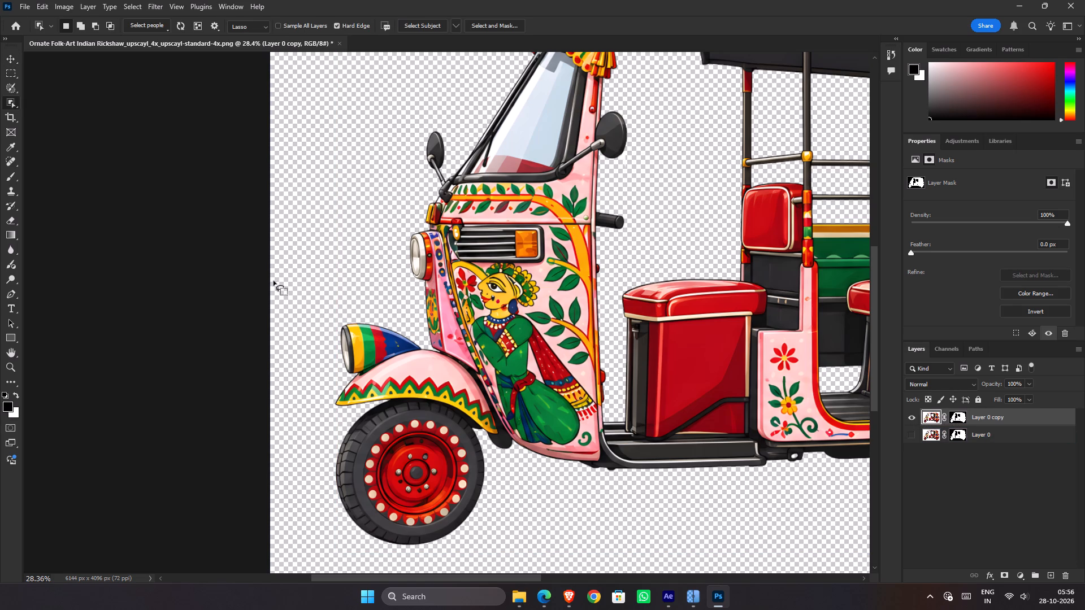
click(326, 302)
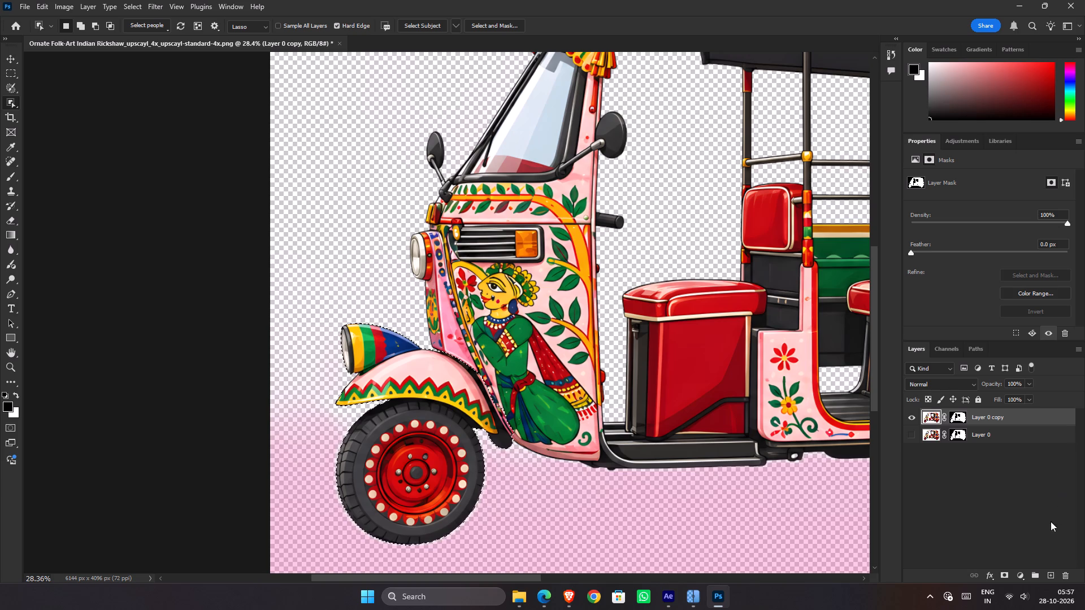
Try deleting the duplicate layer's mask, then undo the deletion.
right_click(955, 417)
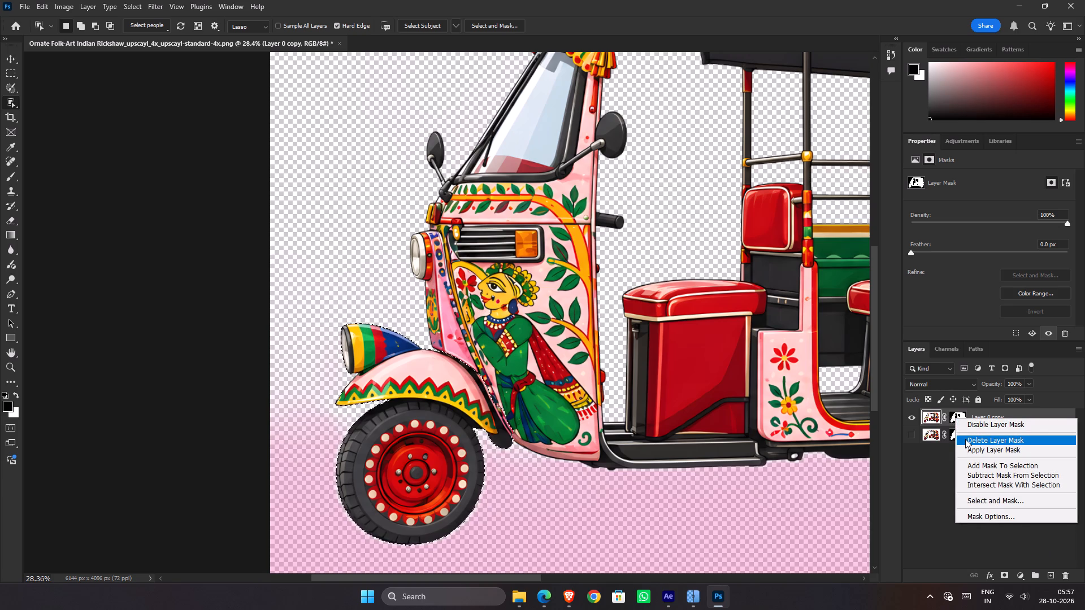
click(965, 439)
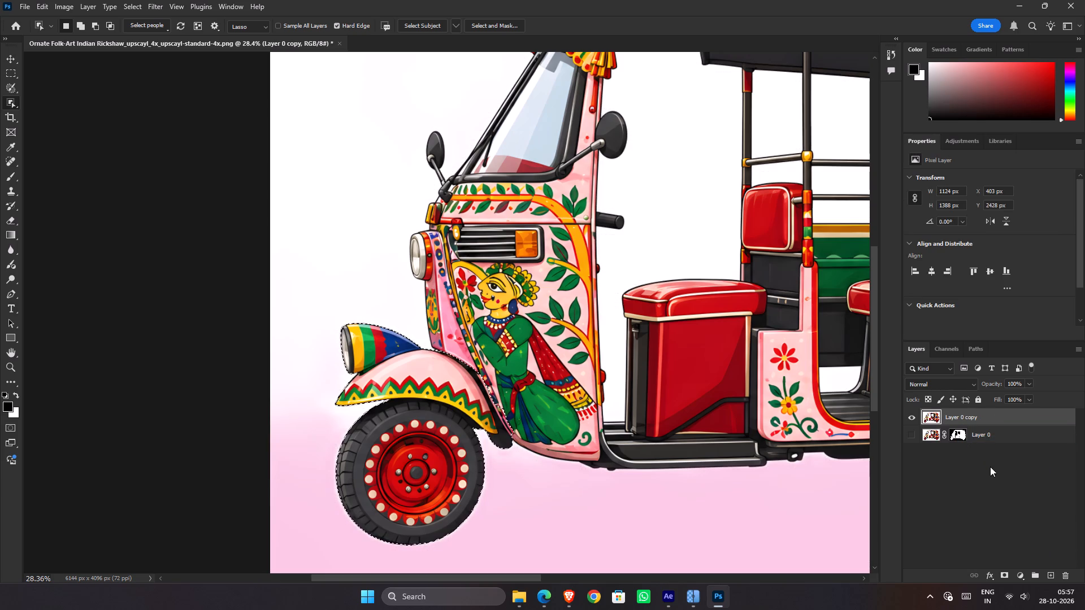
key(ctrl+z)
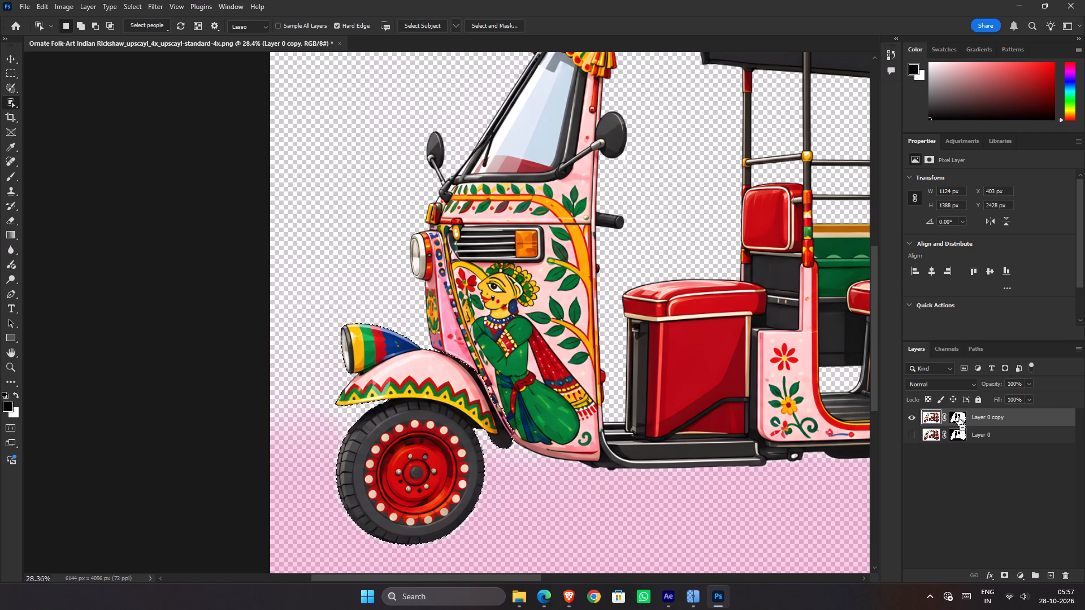
Examine the duplicate layer's mask on its own, undo the last selection, and return to the normal image view.
alt+click(958, 418)
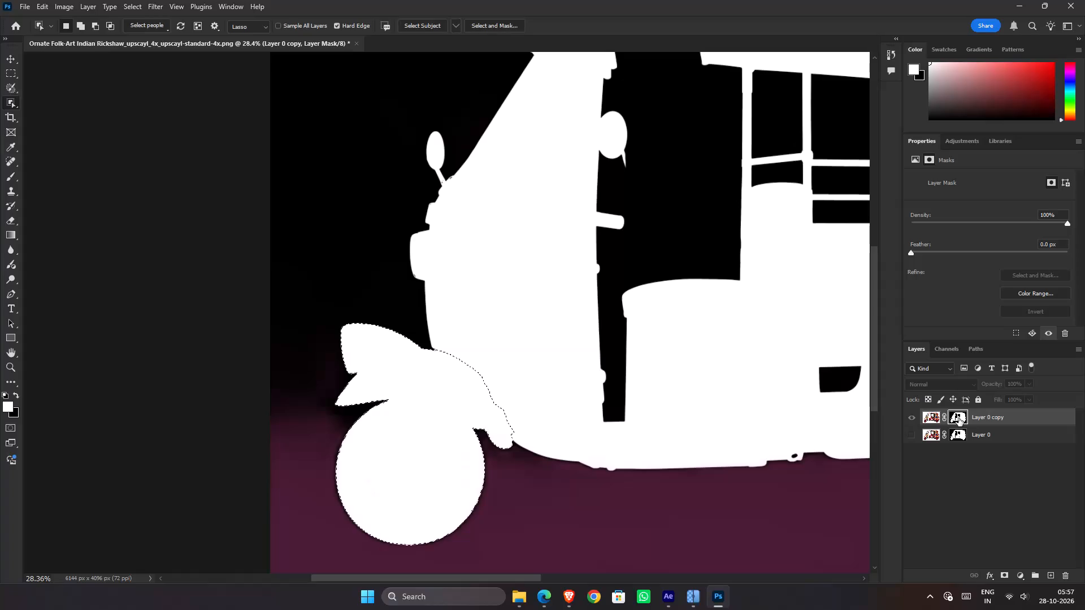
scroll(736, 359, down, 1)
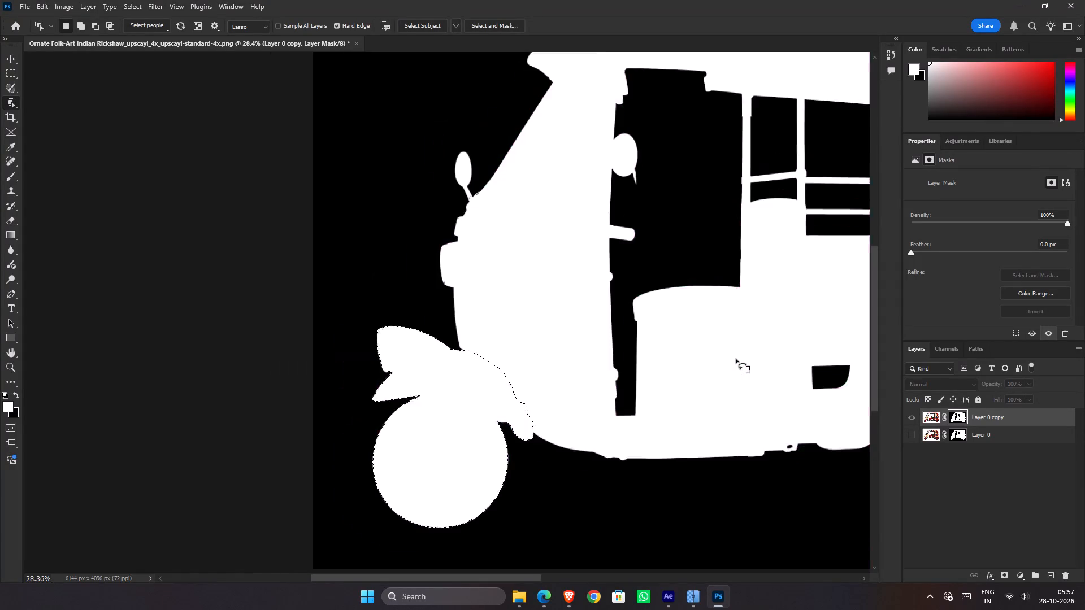
scroll(736, 359, down, 2)
key(ctrl+z)
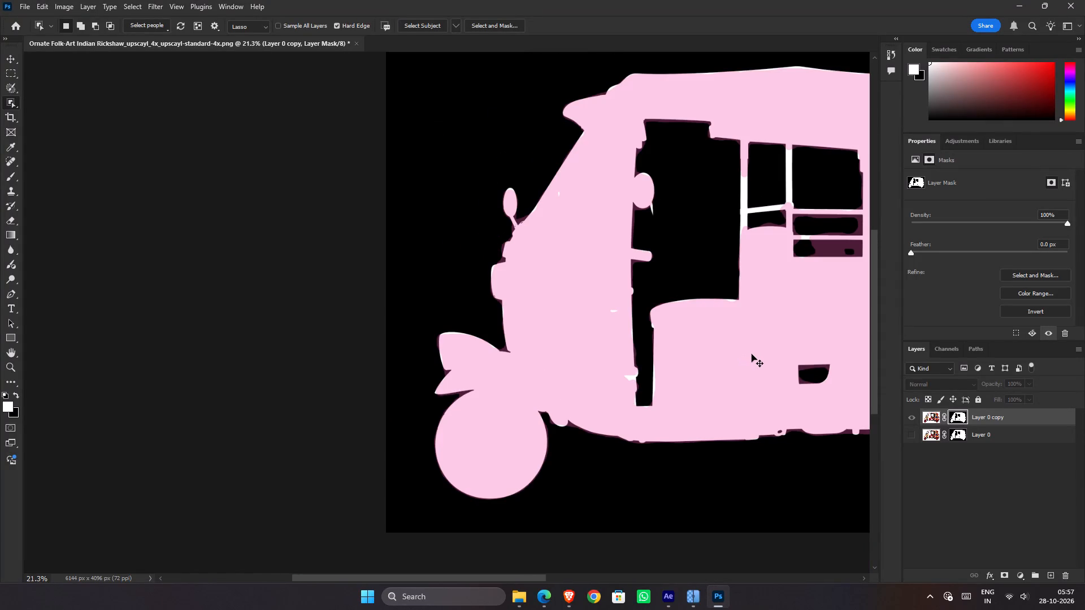
alt+click(958, 417)
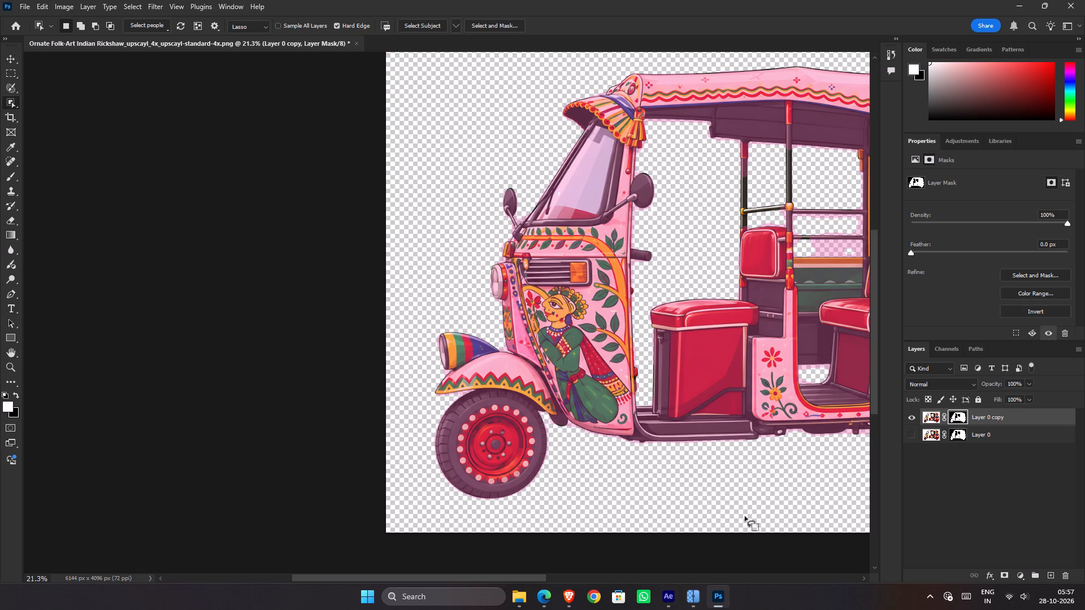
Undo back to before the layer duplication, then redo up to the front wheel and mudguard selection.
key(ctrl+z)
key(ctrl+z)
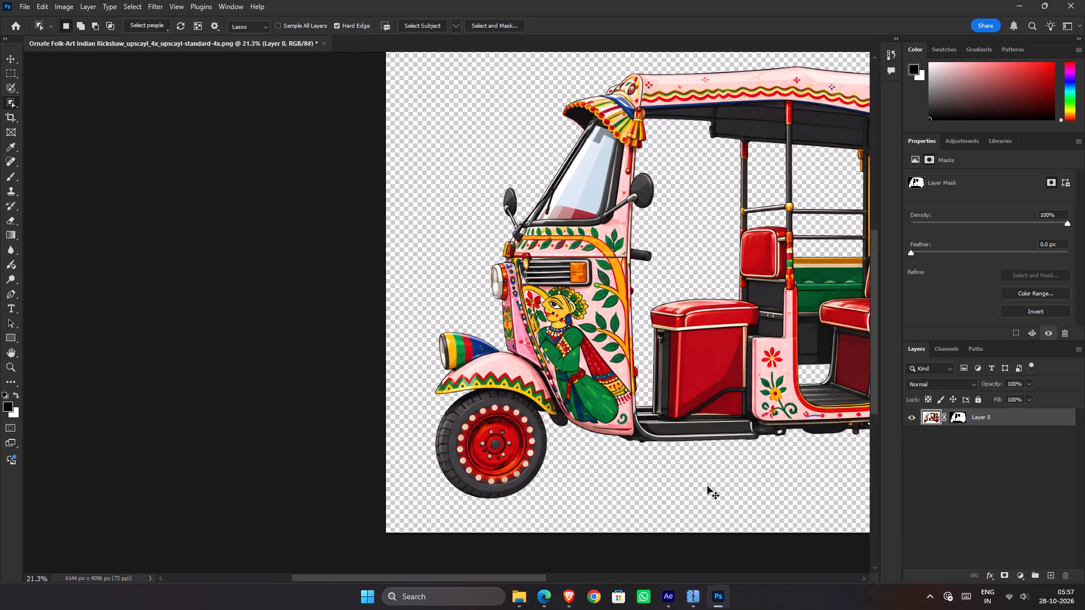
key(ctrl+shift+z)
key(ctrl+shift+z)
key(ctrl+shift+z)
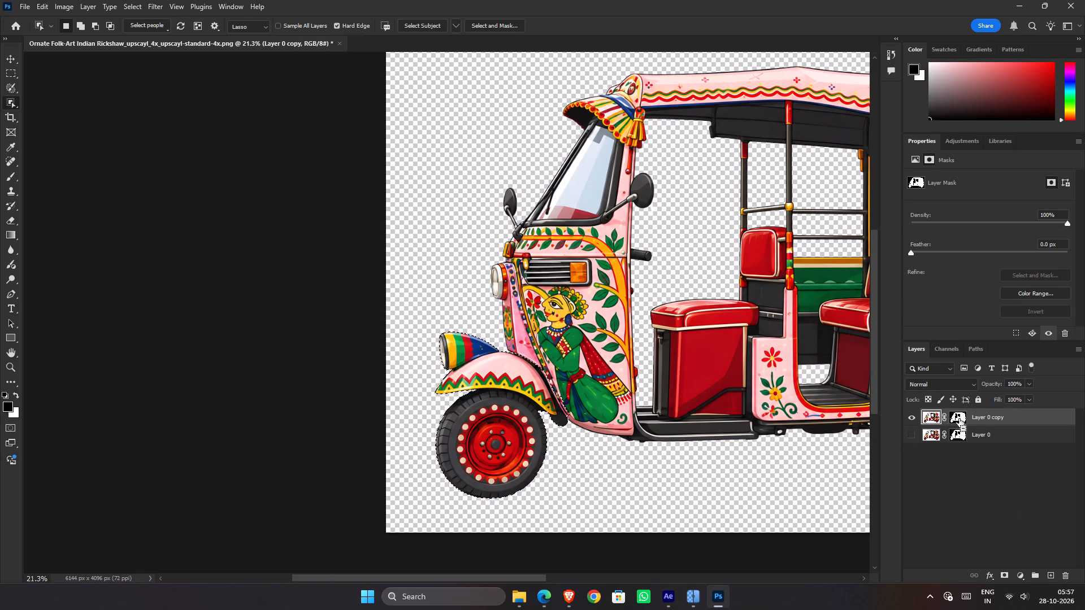
Load the duplicate layer's mask as a selection around the rickshaw, undoing the first attempt.
ctrl+alt+click(959, 419)
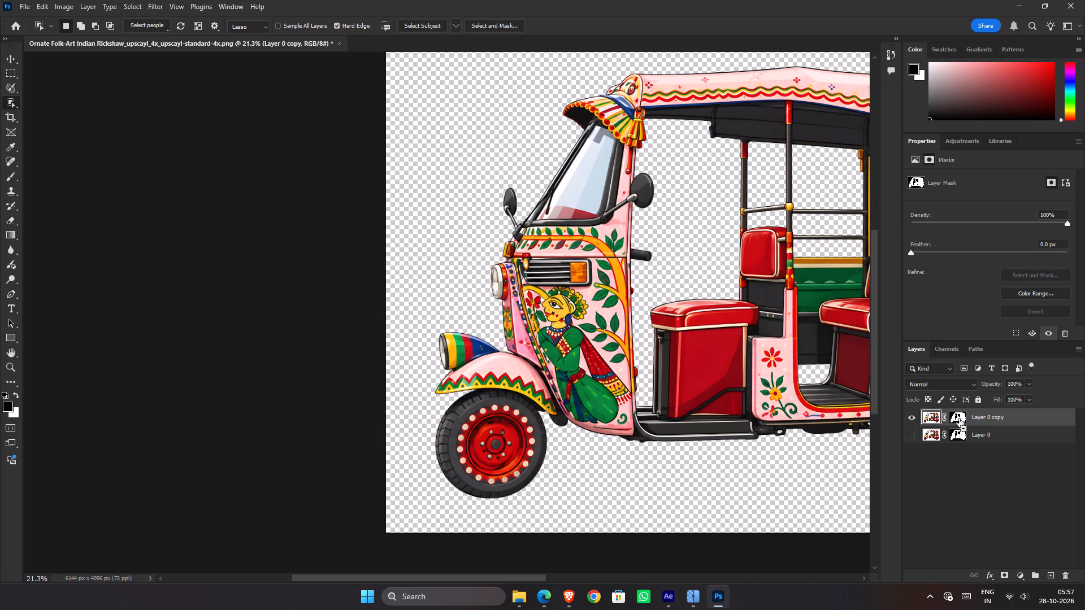
key(ctrl+z)
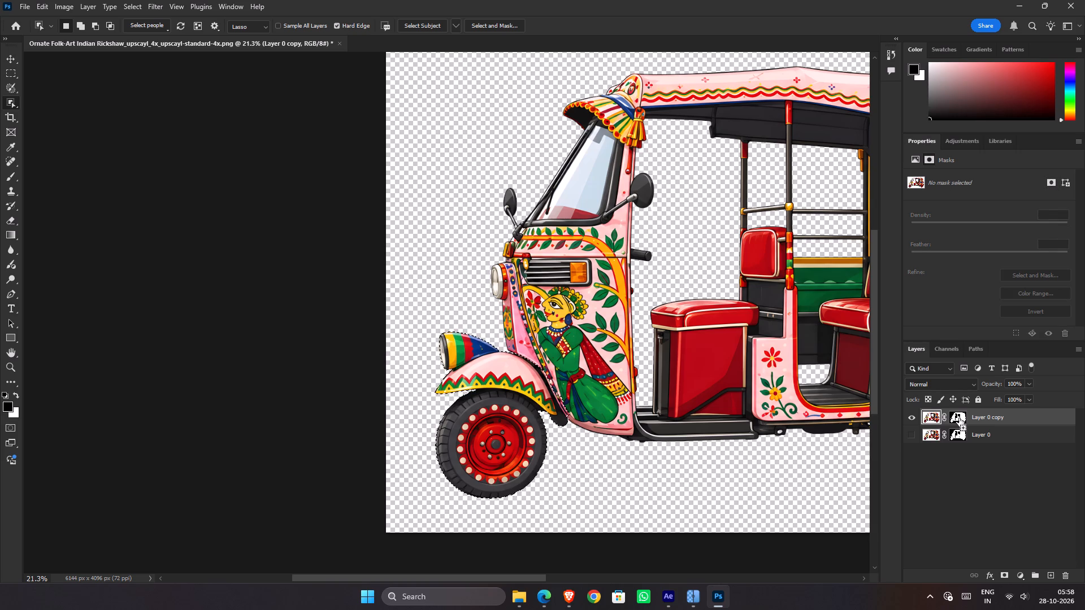
ctrl+shift+click(959, 419)
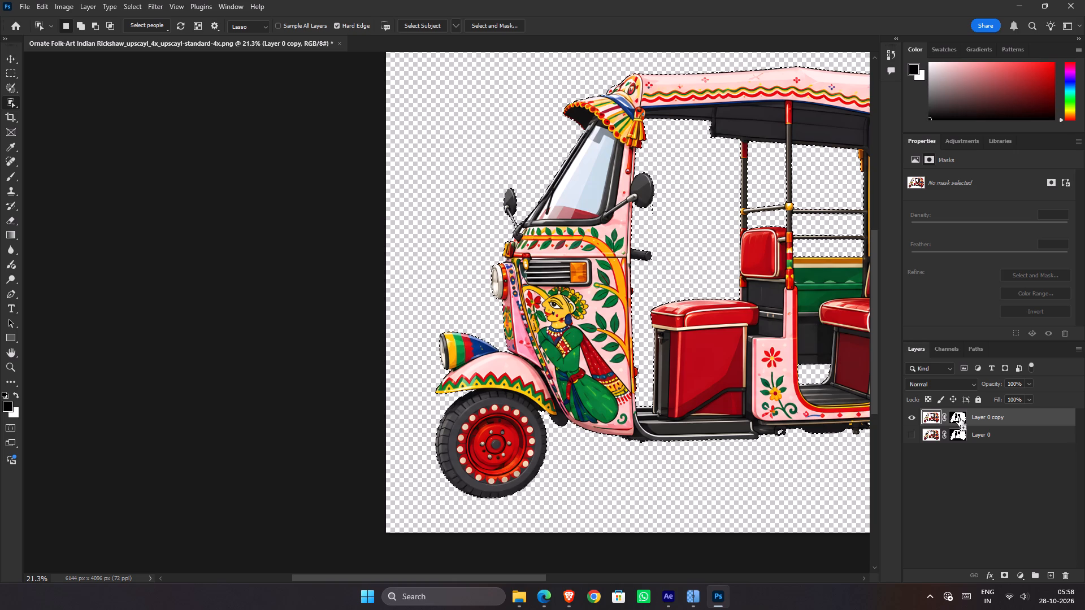
Return to the front wheel and mudguard selection, delete the duplicate layer's mask, and create a new mask from that selection.
key(ctrl+z)
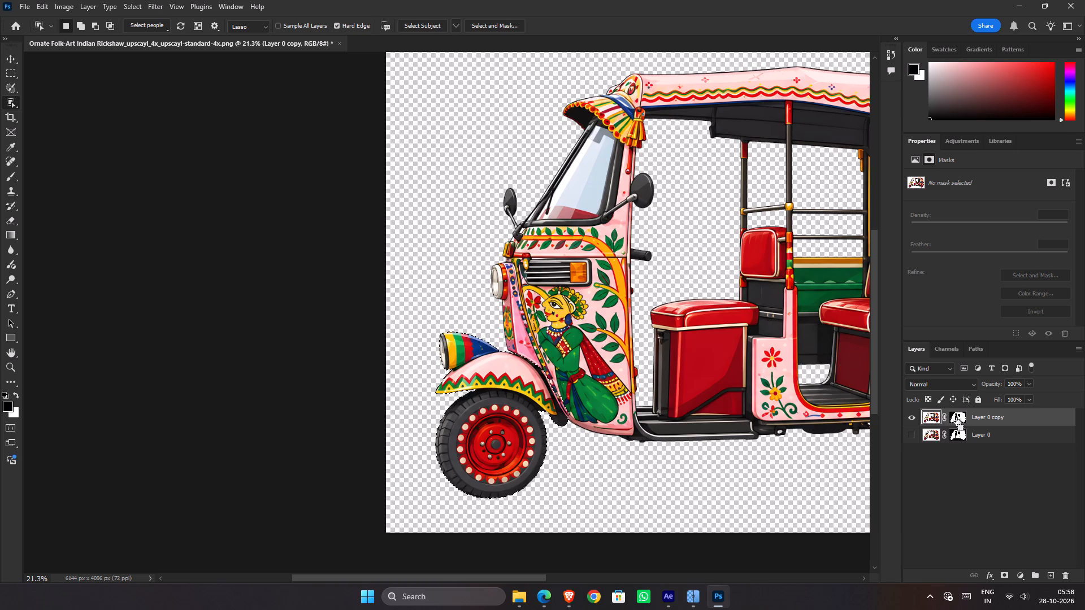
right_click(964, 416)
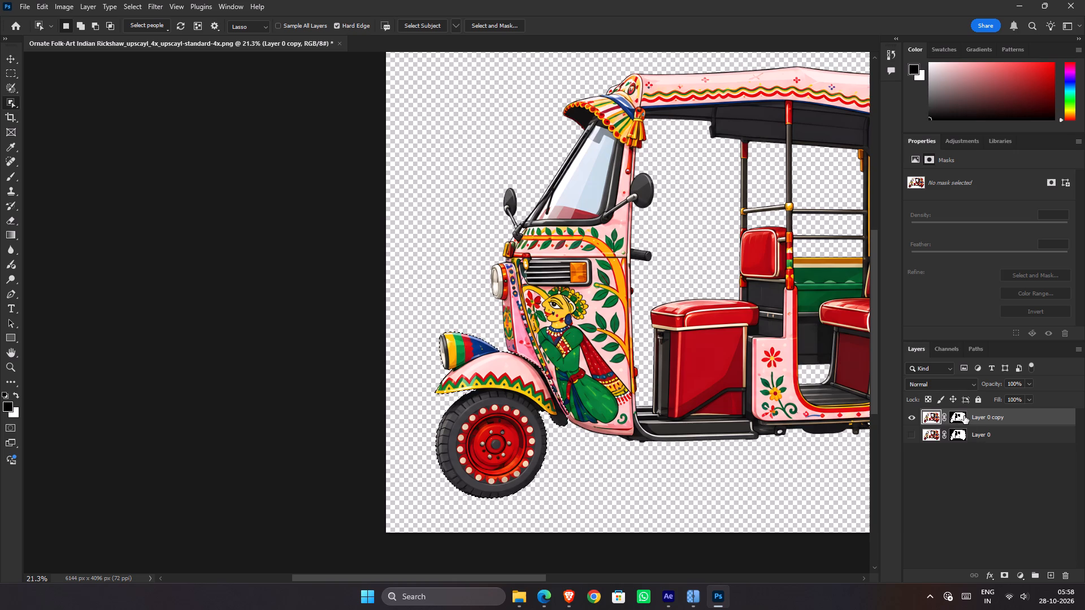
click(970, 437)
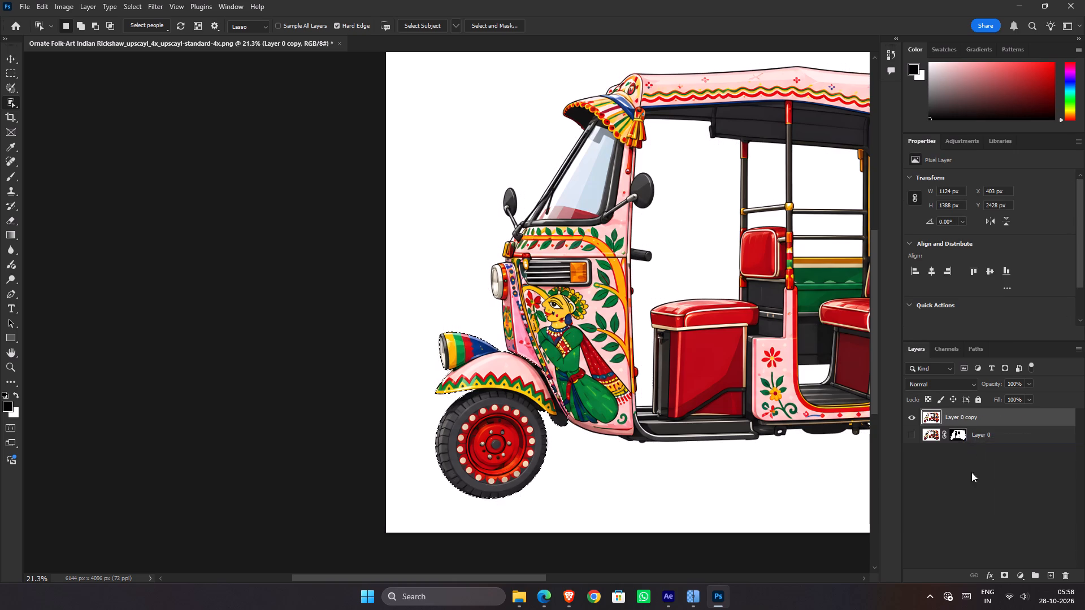
click(1006, 576)
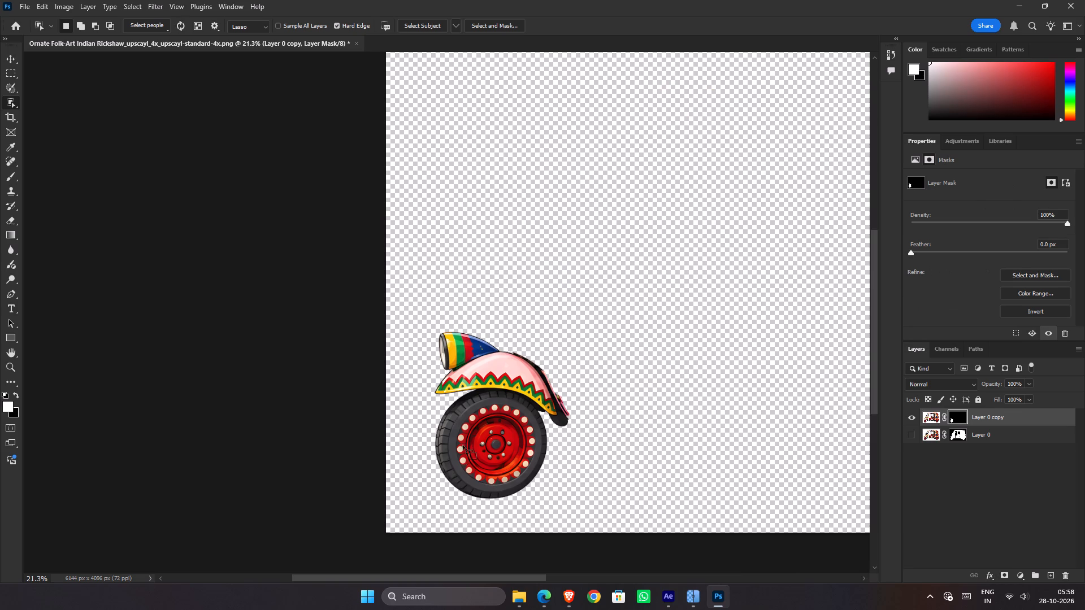
Paint black on the new mask with the Brush to remove the white fringe along the mudguard's top edge behind the headlamp.
scroll(522, 412, up, 6)
scroll(570, 349, up, 1)
scroll(568, 348, down, 1)
scroll(567, 348, up, 6)
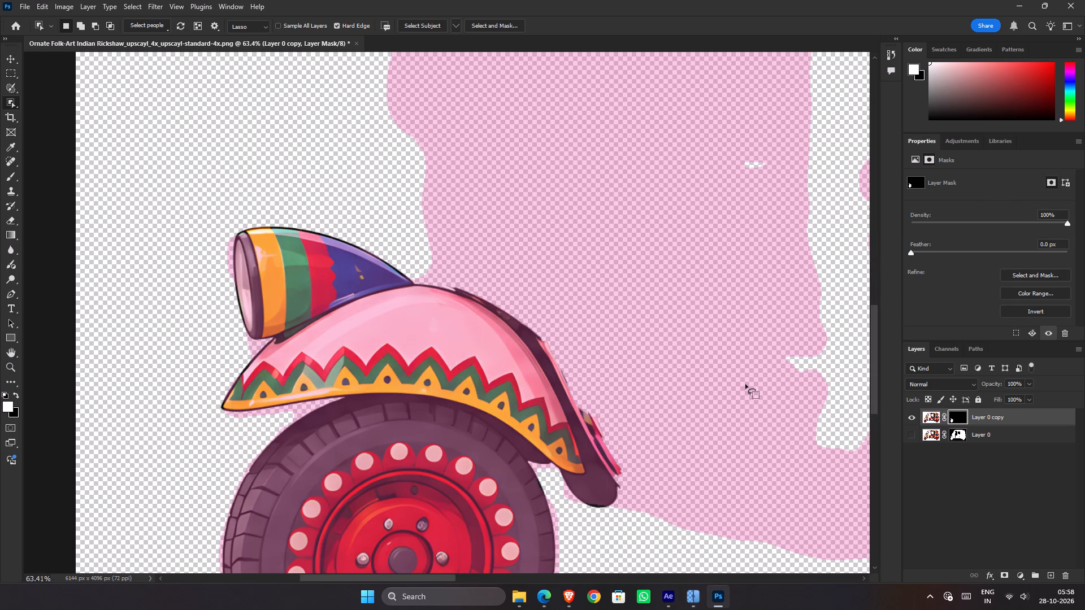
key(b)
scroll(461, 285, up, 1)
scroll(461, 285, down, 1)
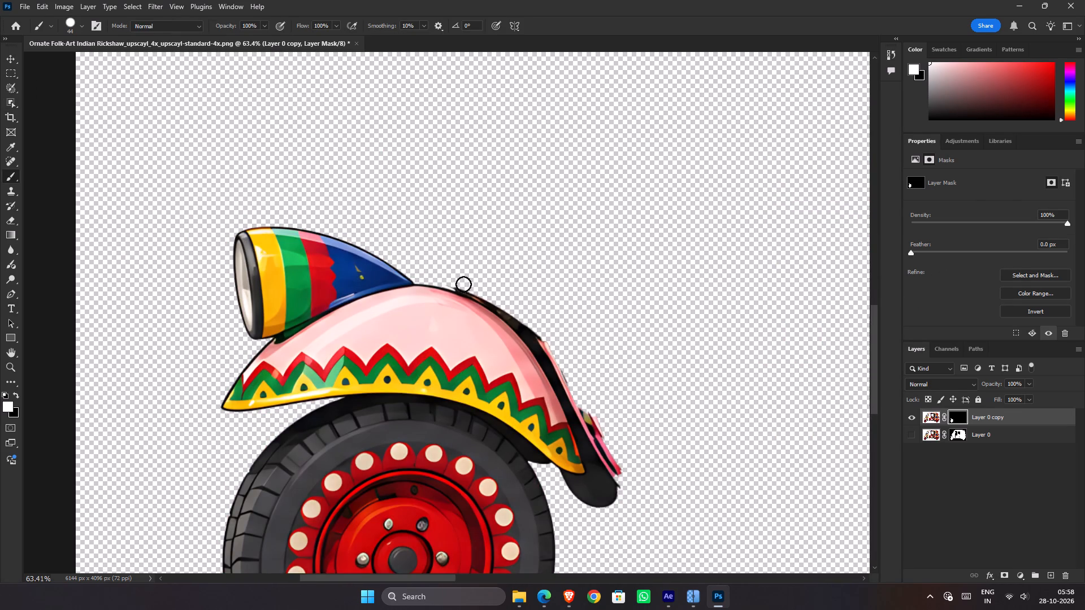
scroll(545, 307, up, 7)
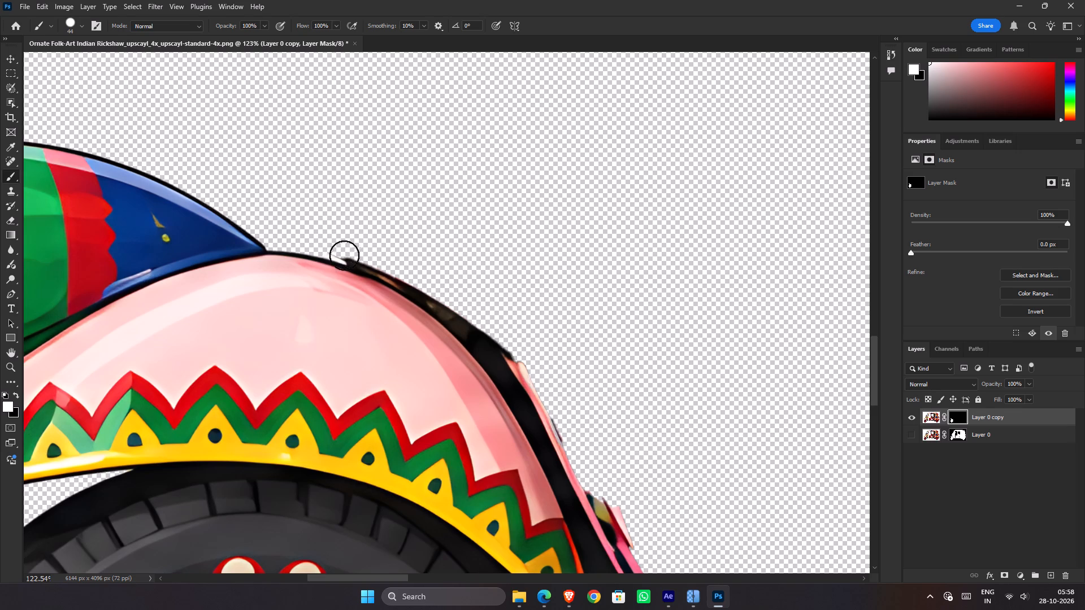
scroll(442, 286, up, 7)
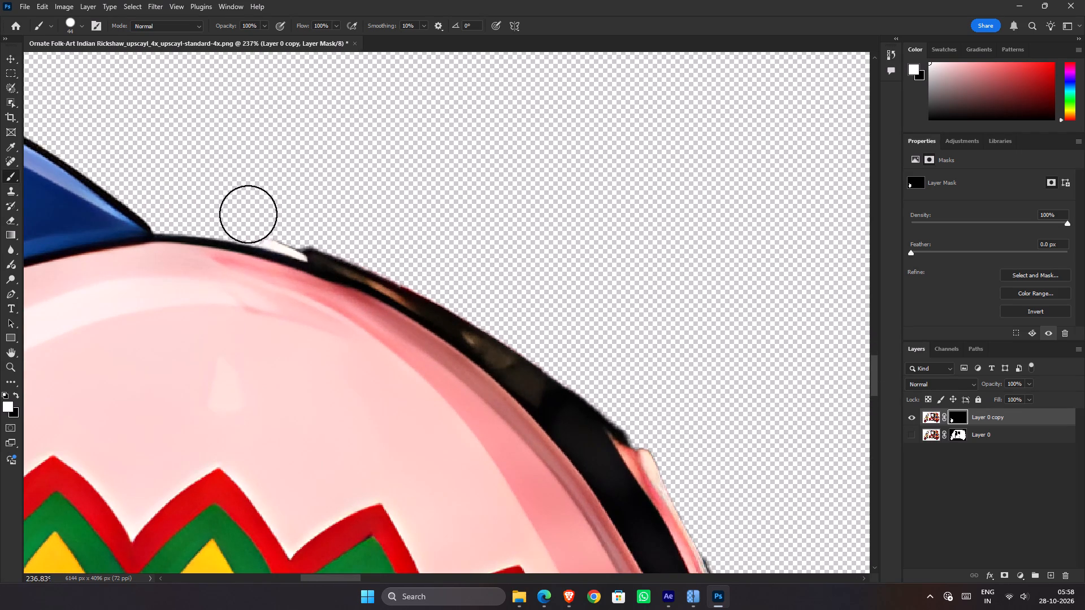
key(c)
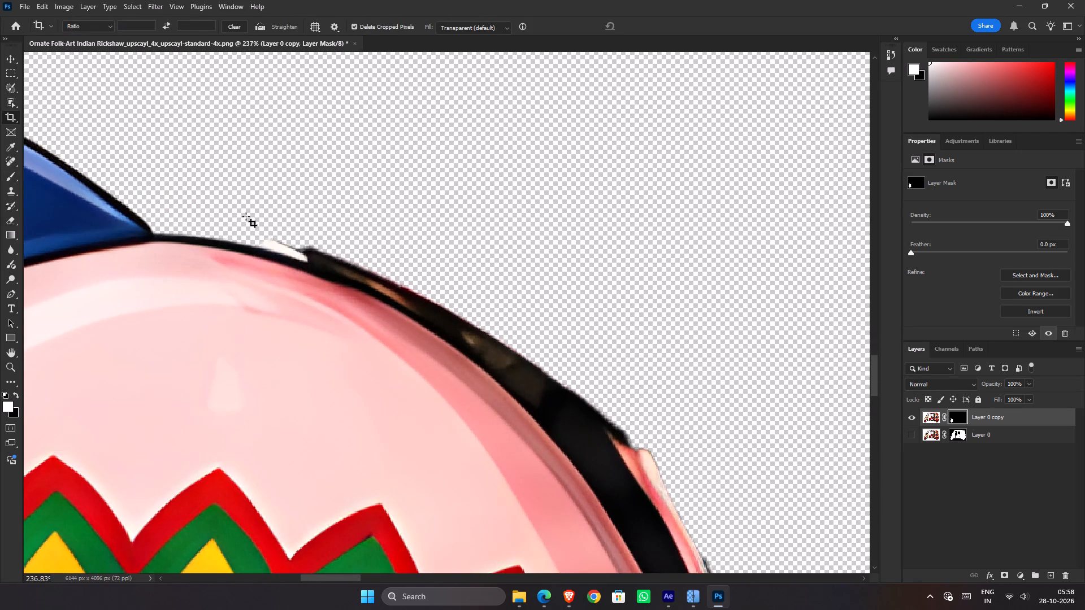
text(bx)
drag(255, 215, 262, 216)
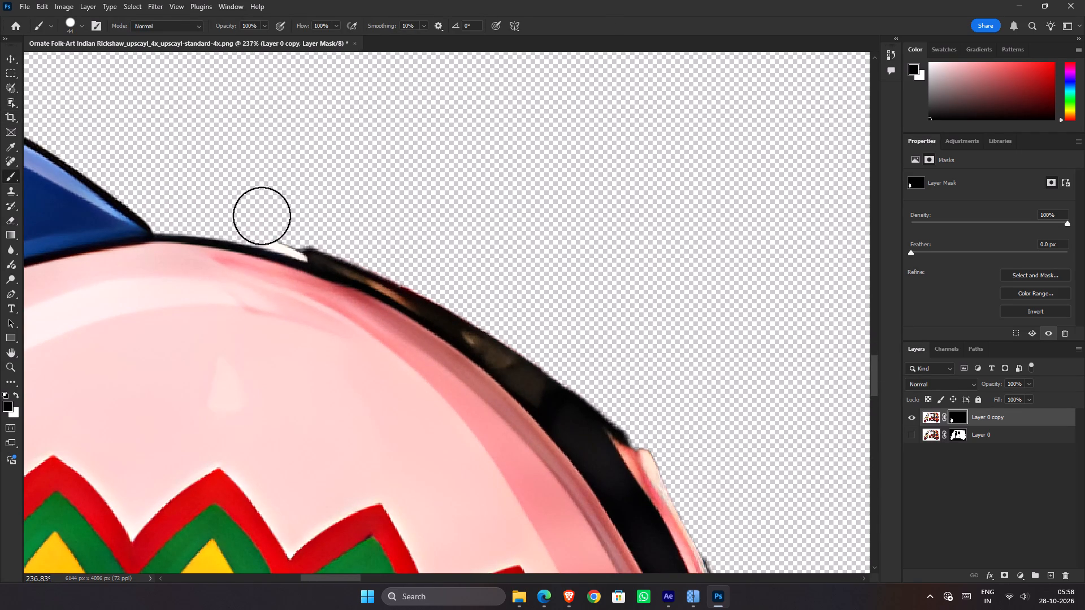
drag(262, 216, 354, 244)
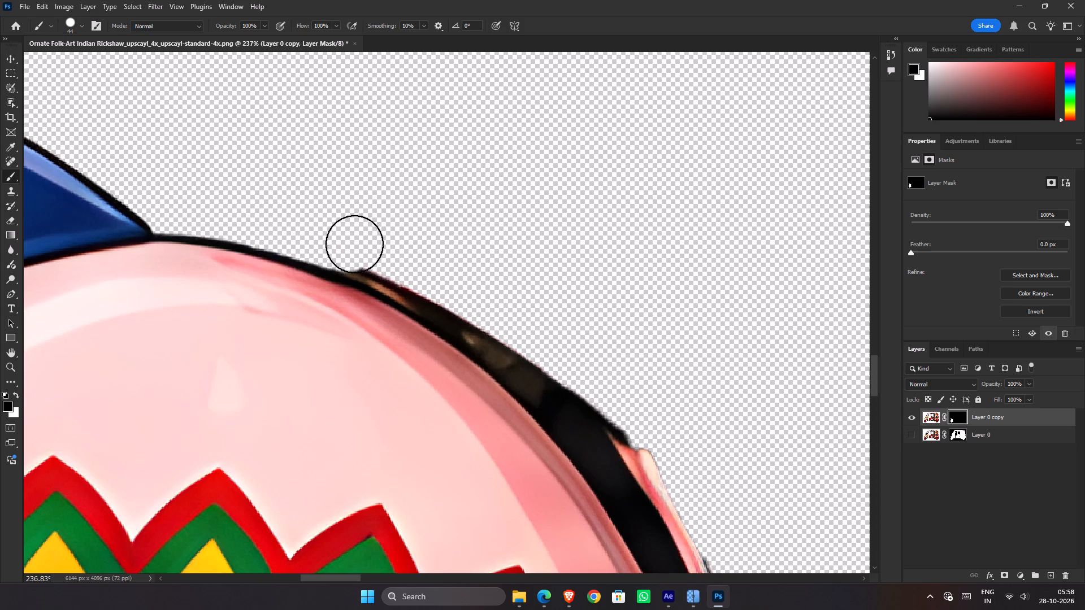
drag(354, 244, 485, 285)
Lower the layer mask's density to 39% and paint black along the upper start of the mudguard's black rim.
scroll(496, 281, up, 1)
scroll(498, 280, down, 11)
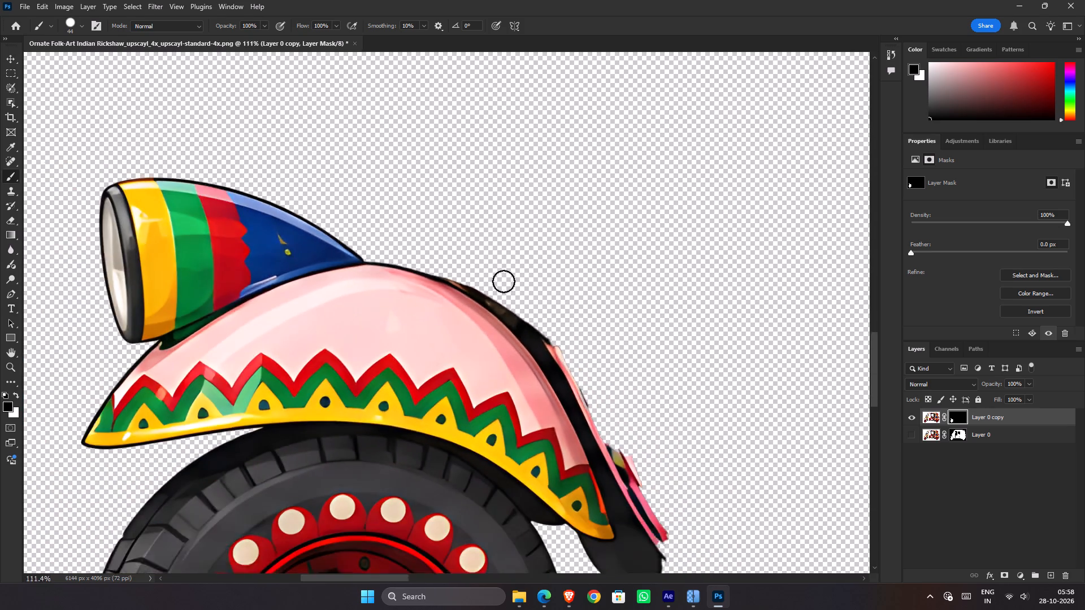
scroll(504, 281, down, 2)
key(space)
key(space)
key(space)
key(space)
key(space)
key(space)
key(space)
key(space)
key(space)
key(space)
key(space)
key(space)
key(space)
key(space)
key(space)
key(space)
key(space)
key(space)
key(space)
key(space)
drag(584, 380, 520, 316)
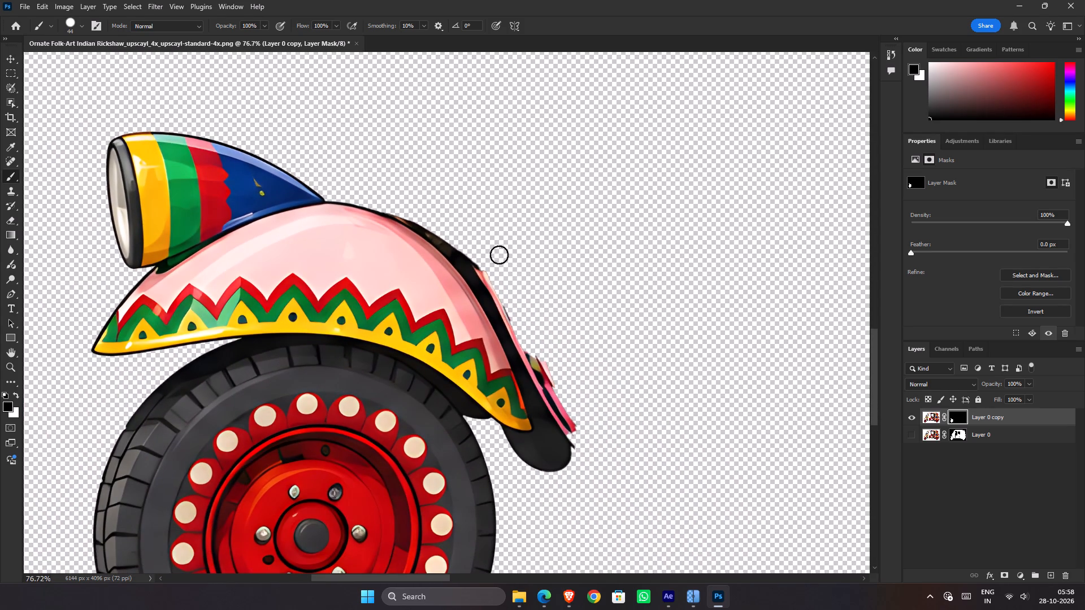
scroll(442, 221, down, 1)
scroll(468, 225, up, 6)
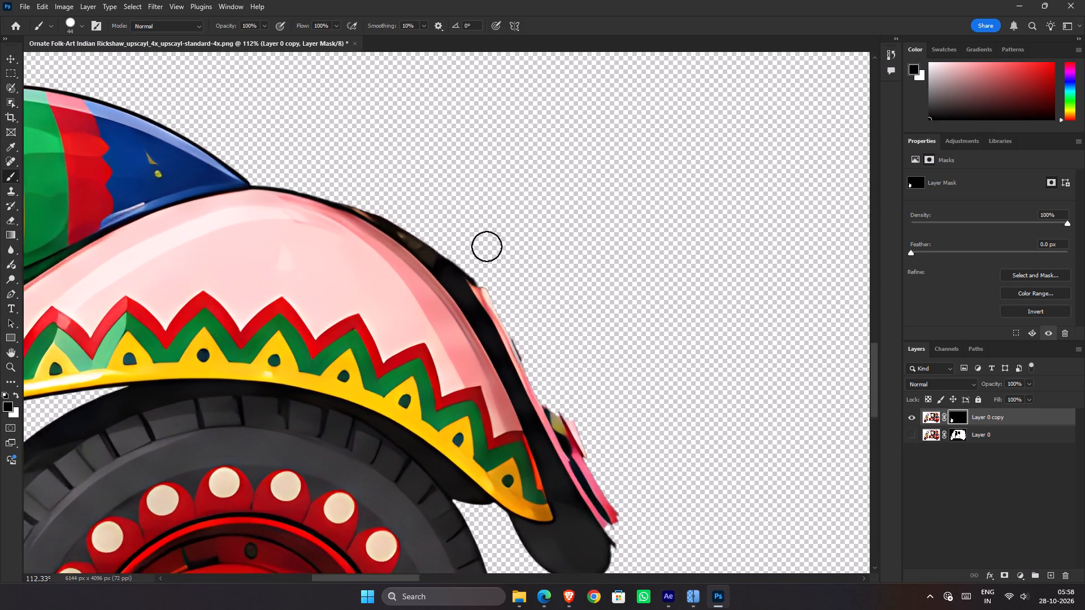
scroll(478, 298, up, 2)
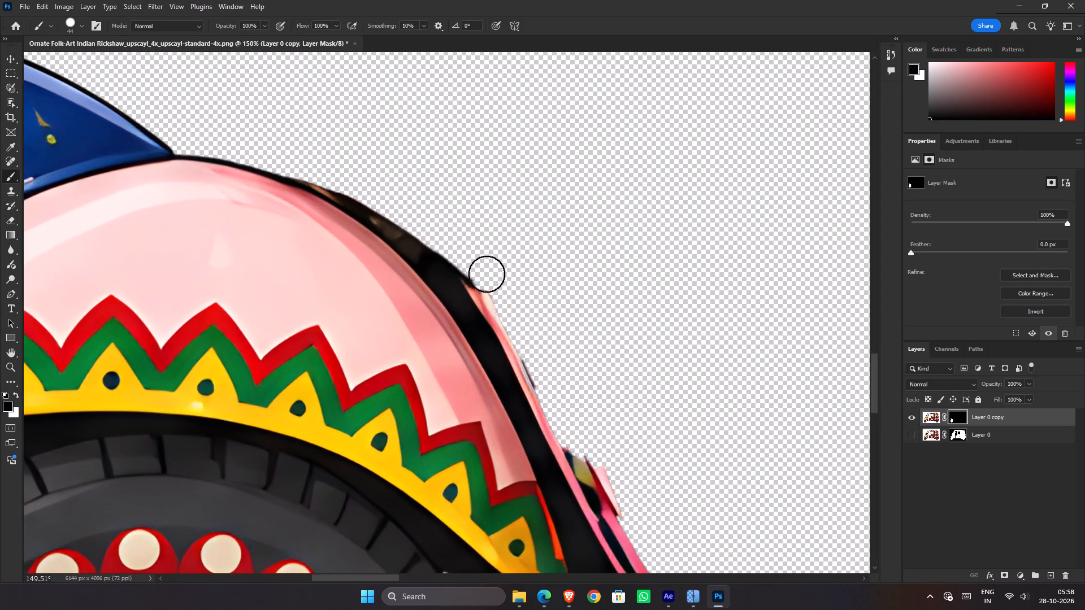
click(972, 217)
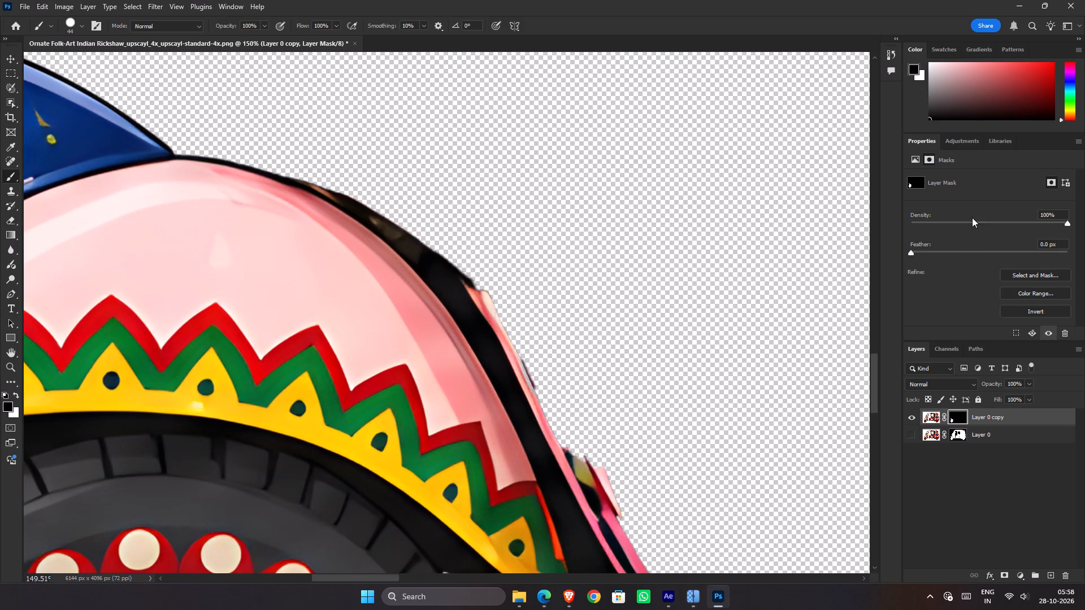
click(972, 225)
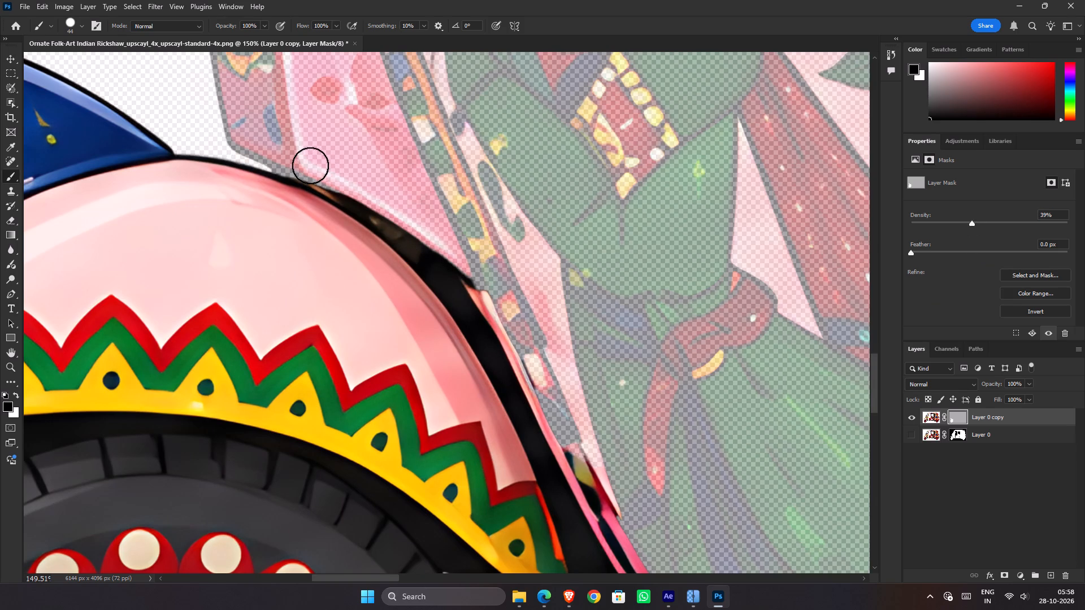
drag(297, 161, 300, 161)
drag(300, 161, 367, 188)
Paint black on the mask along the outer side of the mudguard's black rim, following its curve down towards the rear.
scroll(372, 187, down, 4)
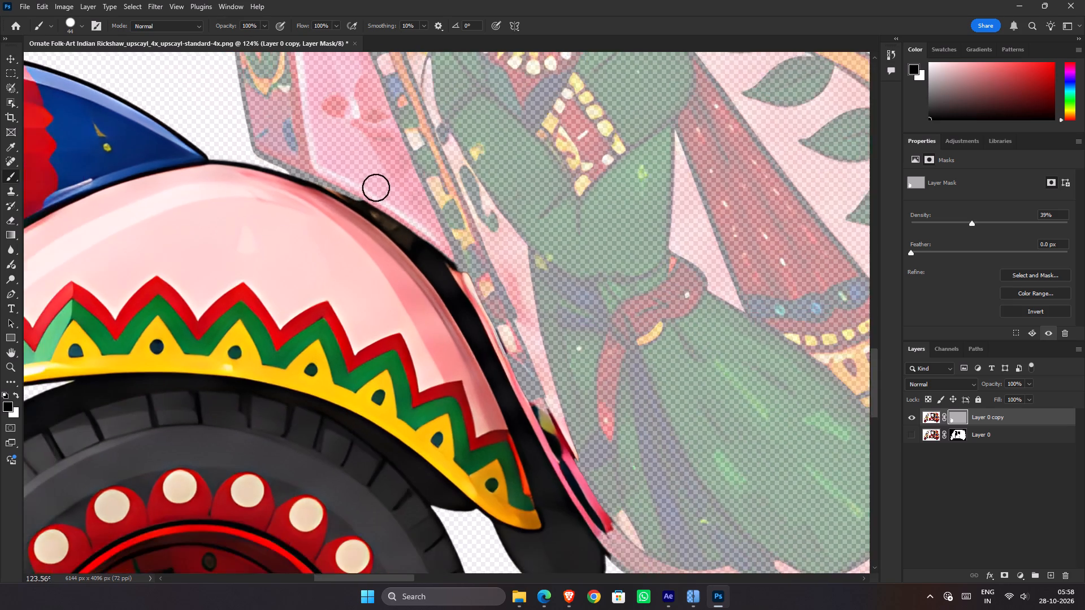
scroll(376, 188, down, 3)
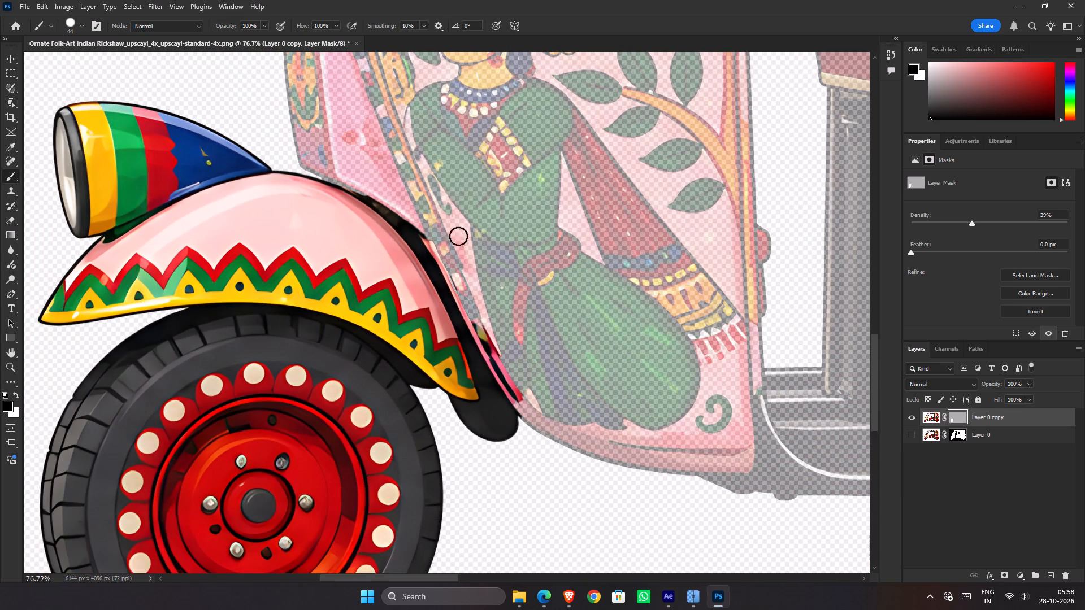
scroll(366, 184, up, 5)
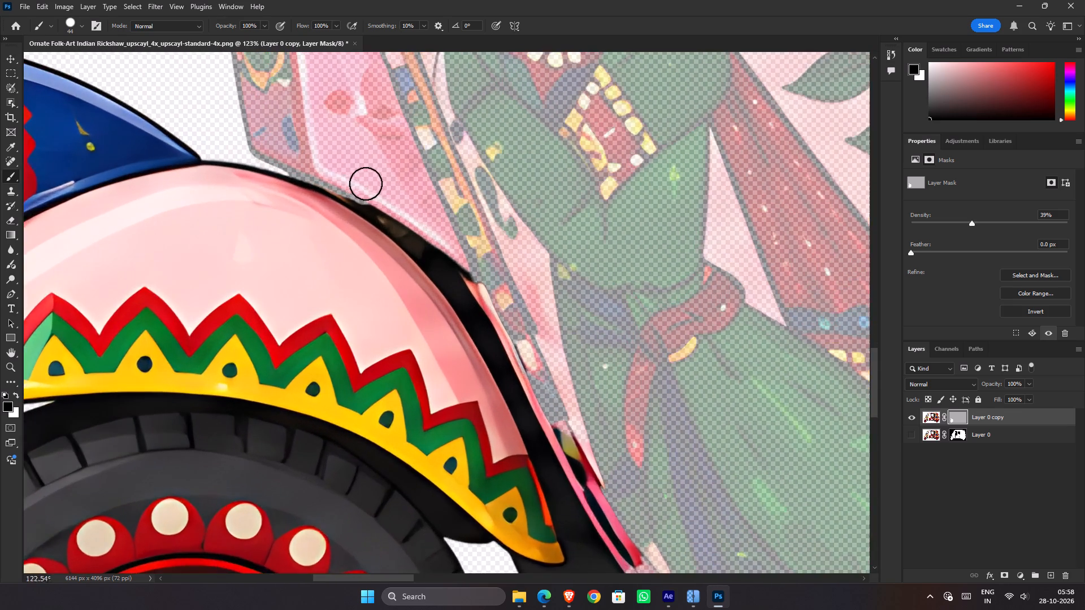
scroll(366, 184, up, 4)
scroll(370, 184, down, 1)
drag(366, 188, 390, 195)
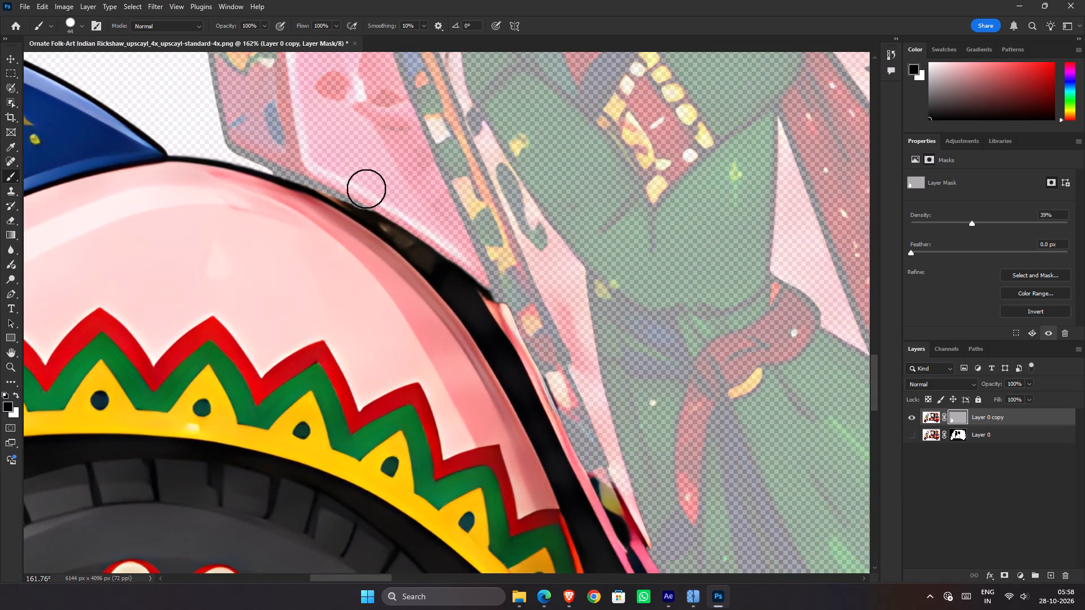
drag(366, 189, 419, 210)
click(360, 186)
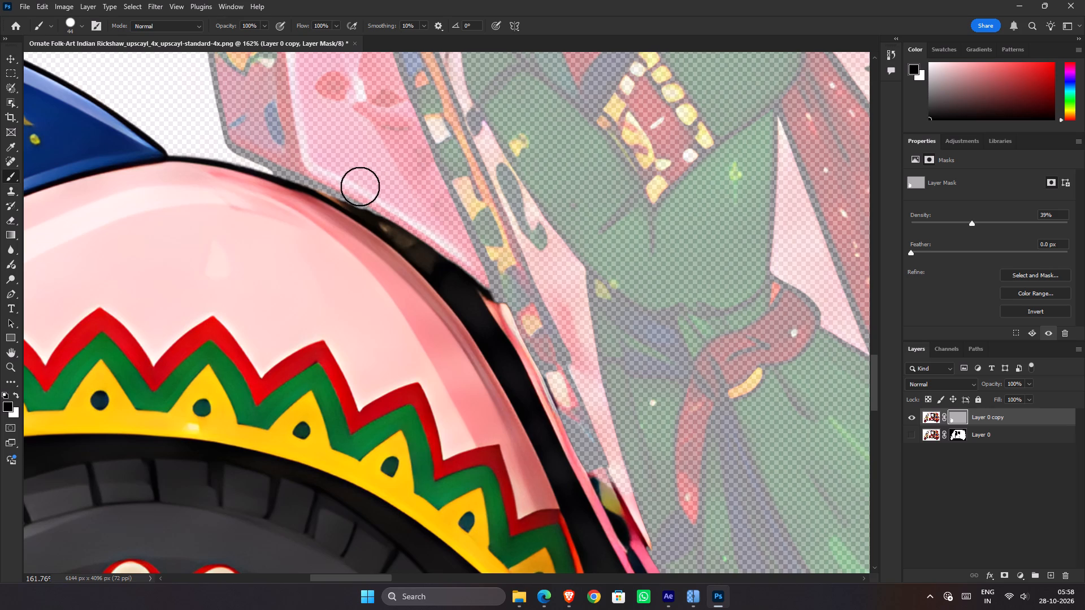
shift+click(415, 212)
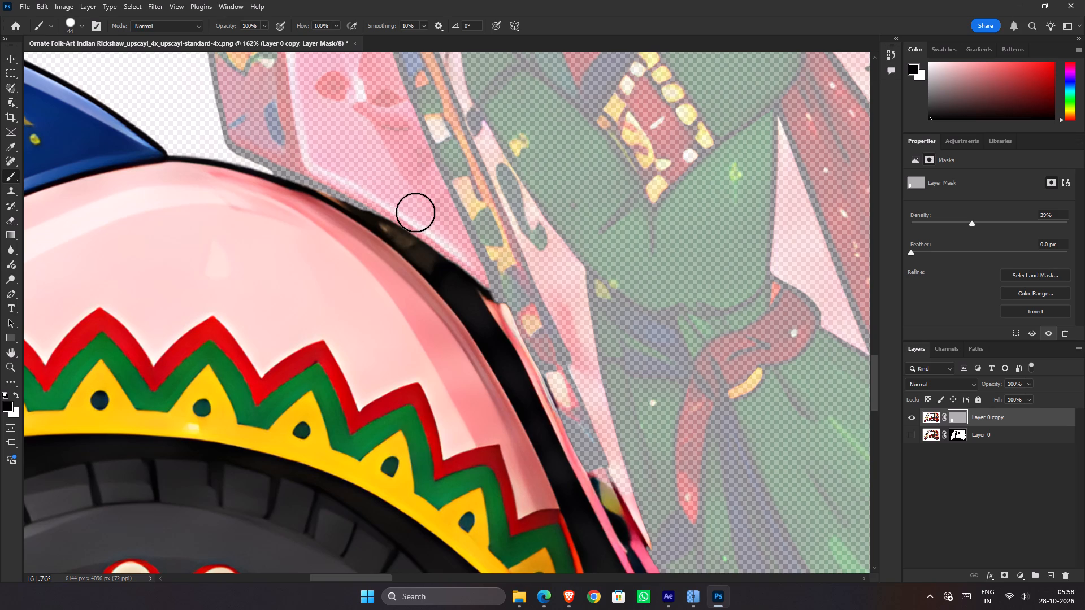
shift+click(469, 248)
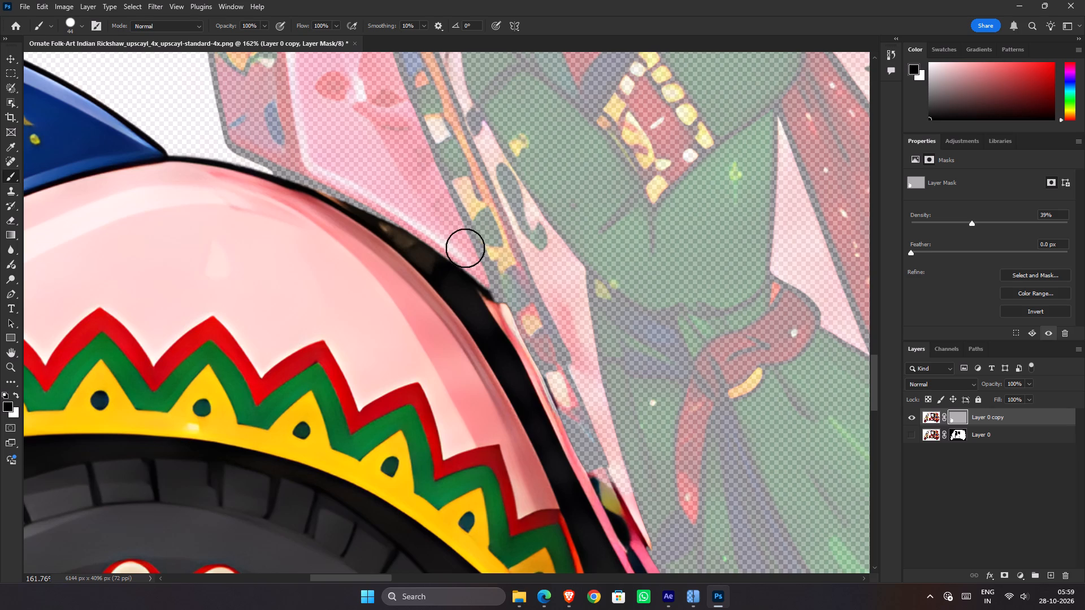
click(455, 241)
shift+click(501, 288)
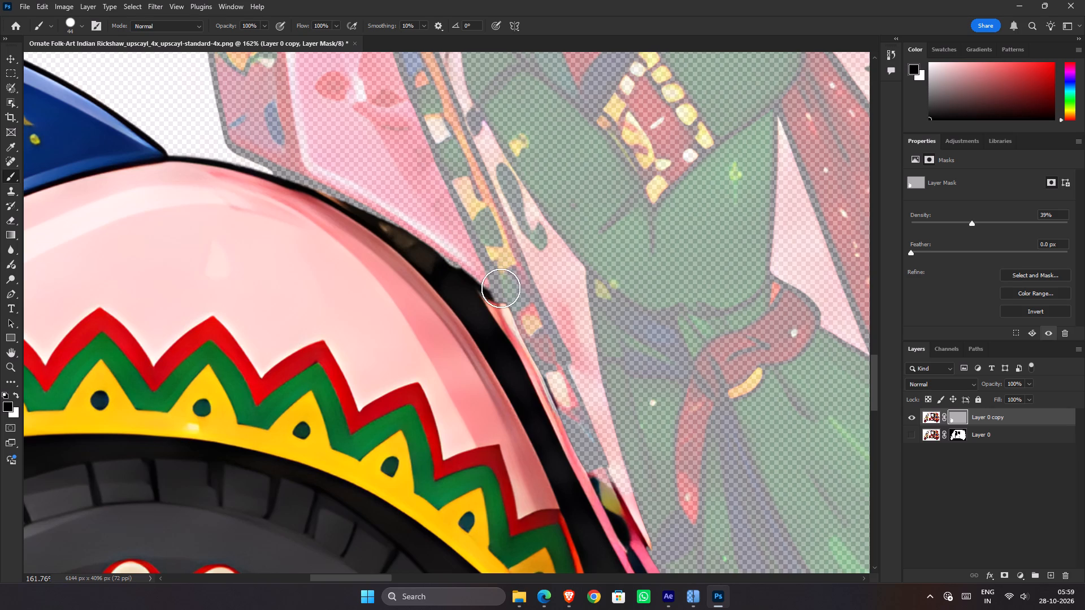
shift+click(515, 316)
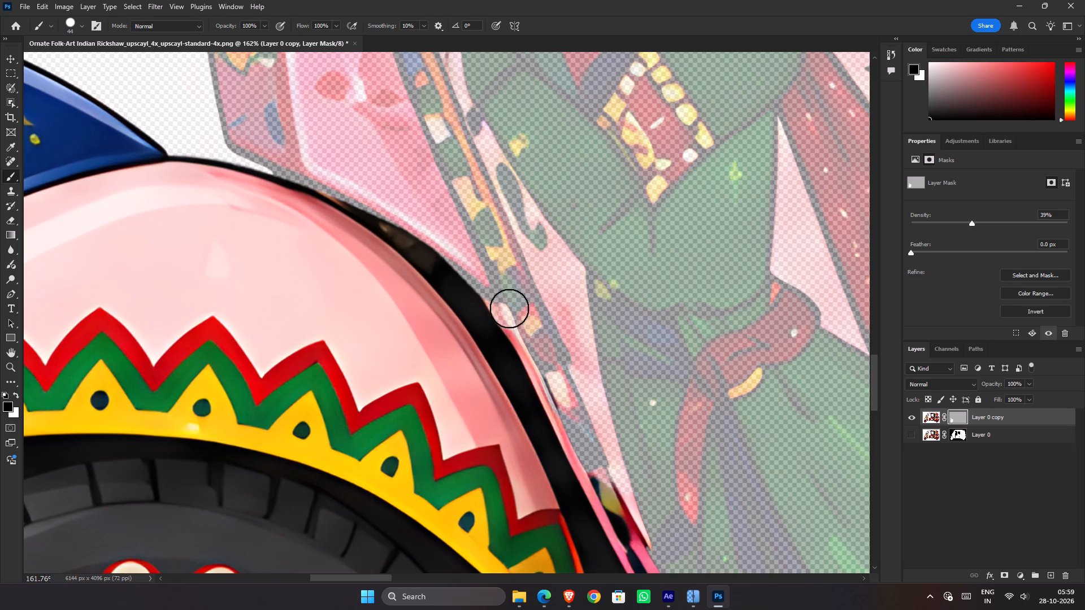
Mask out the pink body strip beside the black rim, continuing down the mudguard's rear edge.
scroll(487, 284, down, 5)
scroll(491, 282, up, 4)
scroll(491, 282, down, 1)
scroll(491, 281, up, 1)
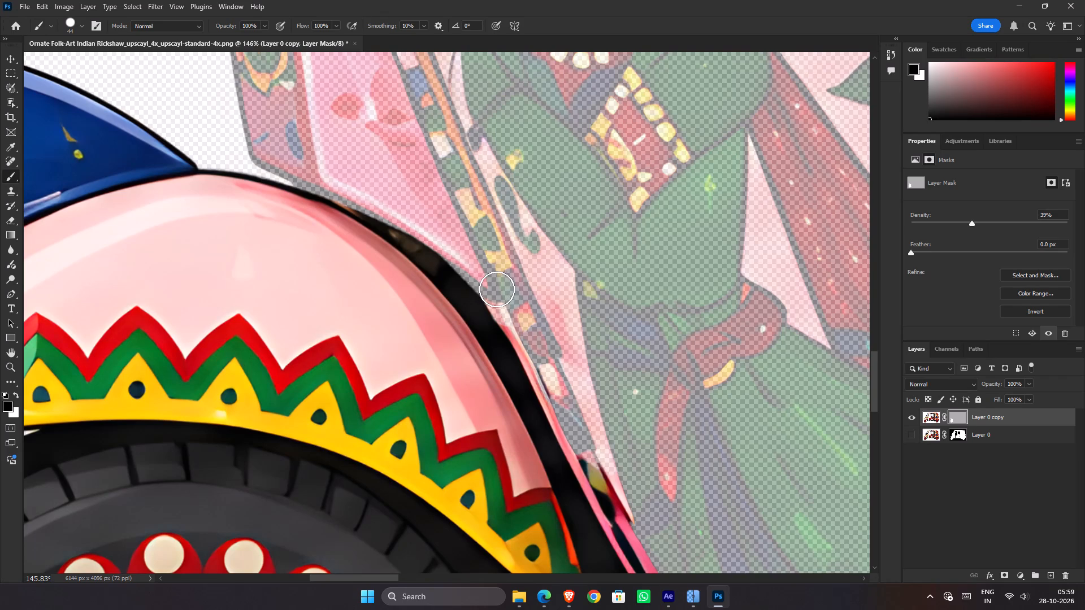
drag(497, 289, 511, 312)
drag(511, 312, 533, 343)
key(space)
key(space)
key(space)
key(space)
key(space)
key(space)
key(space)
key(space)
key(space)
key(space)
key(space)
key(space)
key(space)
drag(548, 355, 433, 155)
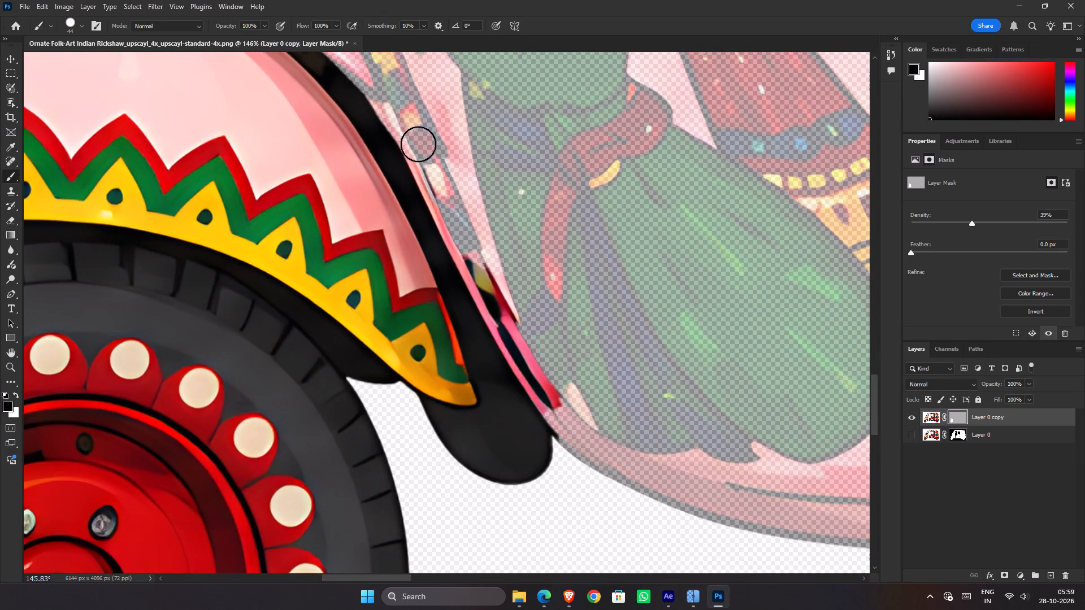
click(419, 147)
Restore the layer mask's density to 100% and paint black over the pink remnants along the mudguard's lower rear edge.
drag(974, 224, 1084, 228)
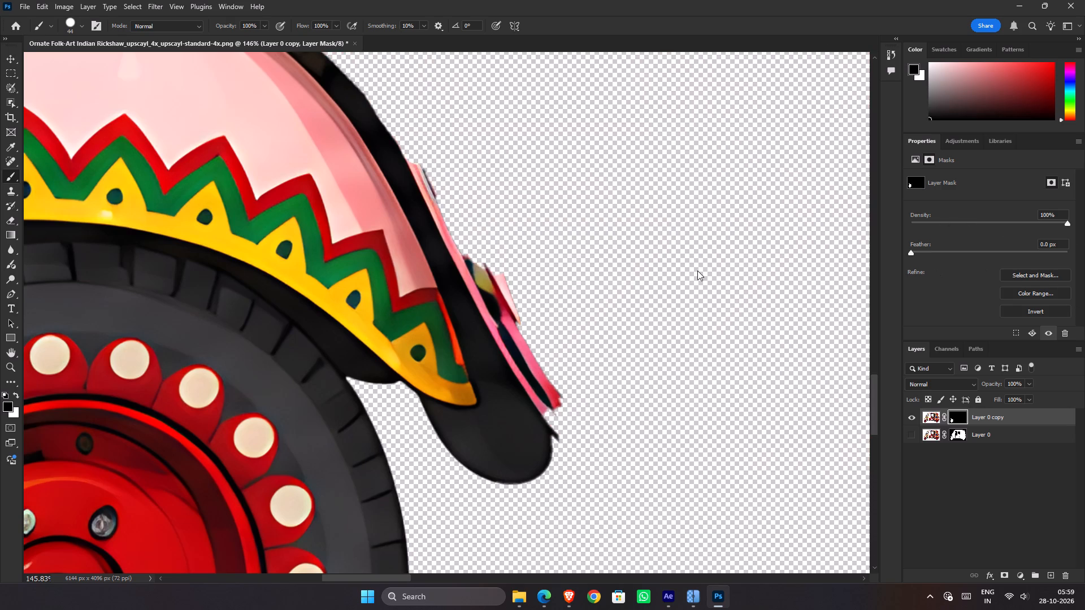
click(422, 156)
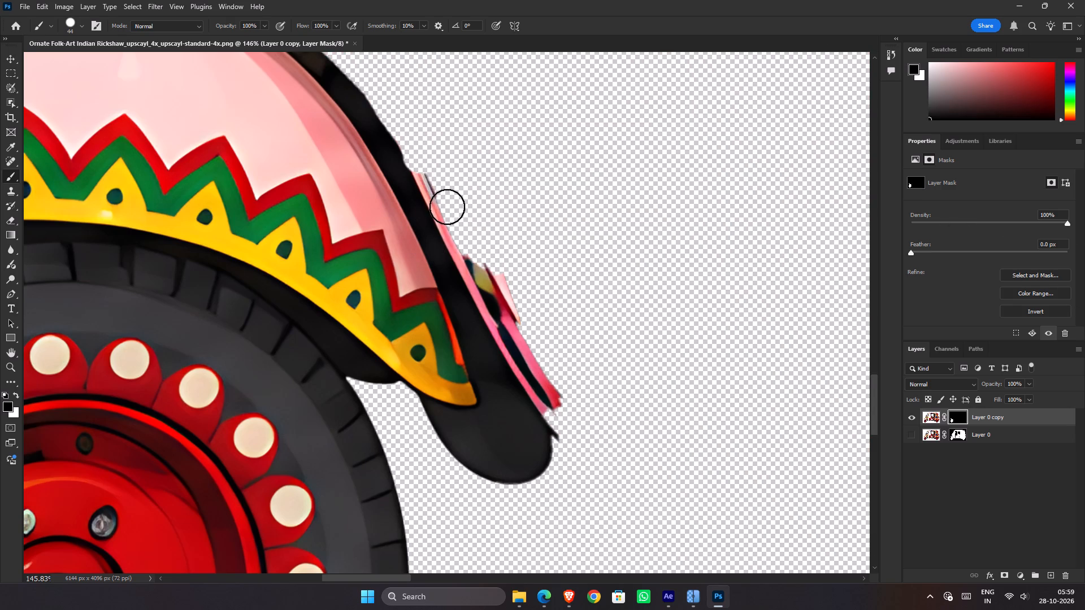
shift+click(450, 215)
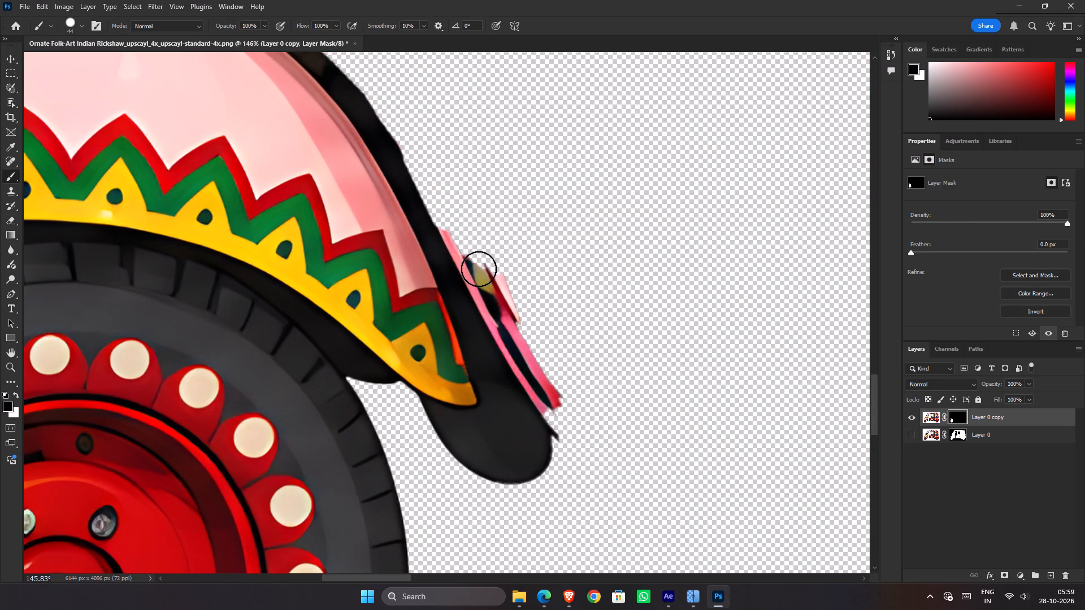
shift+click(479, 273)
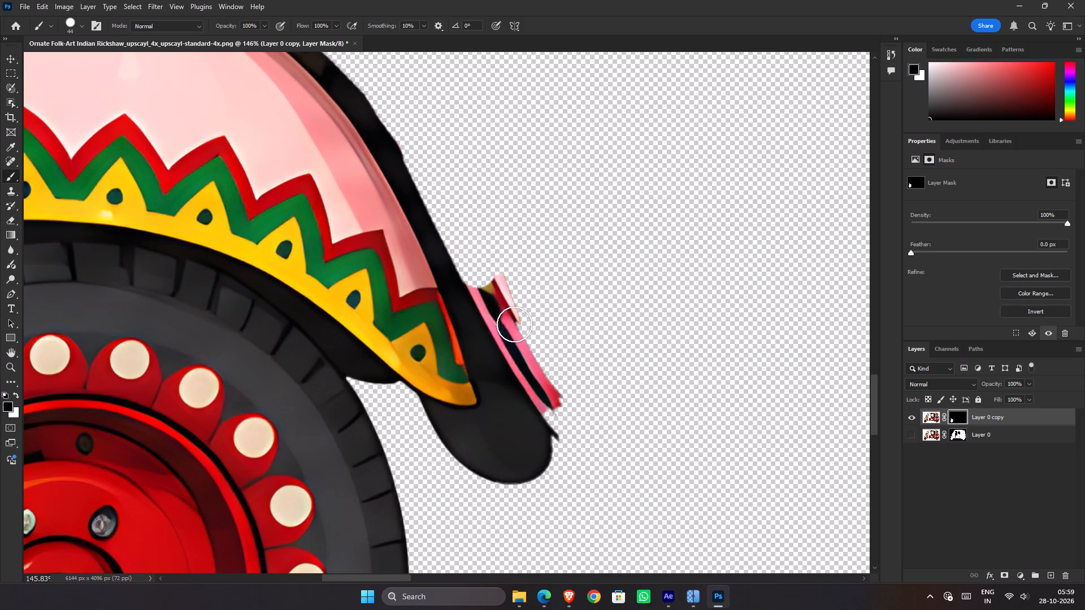
shift+click(511, 333)
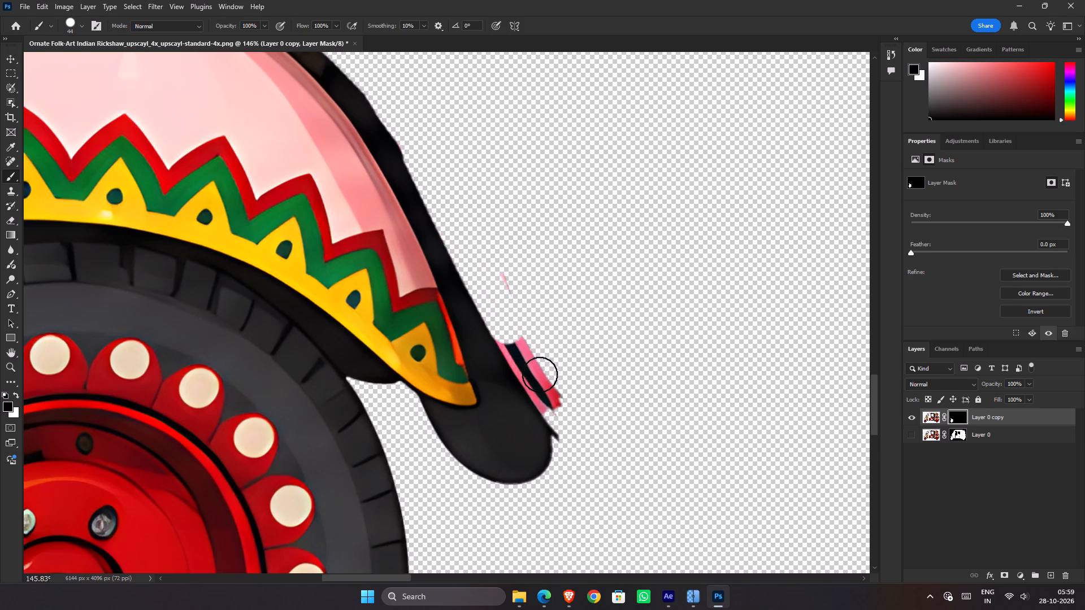
shift+click(542, 384)
shift+click(559, 405)
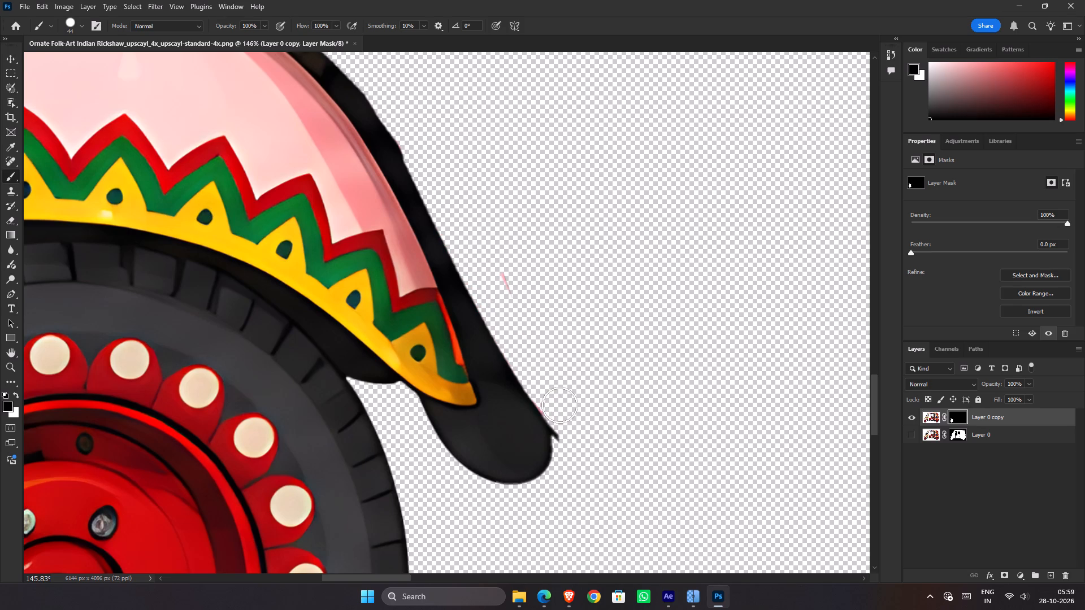
drag(562, 407, 551, 405)
key(ctrl+z)
click(554, 400)
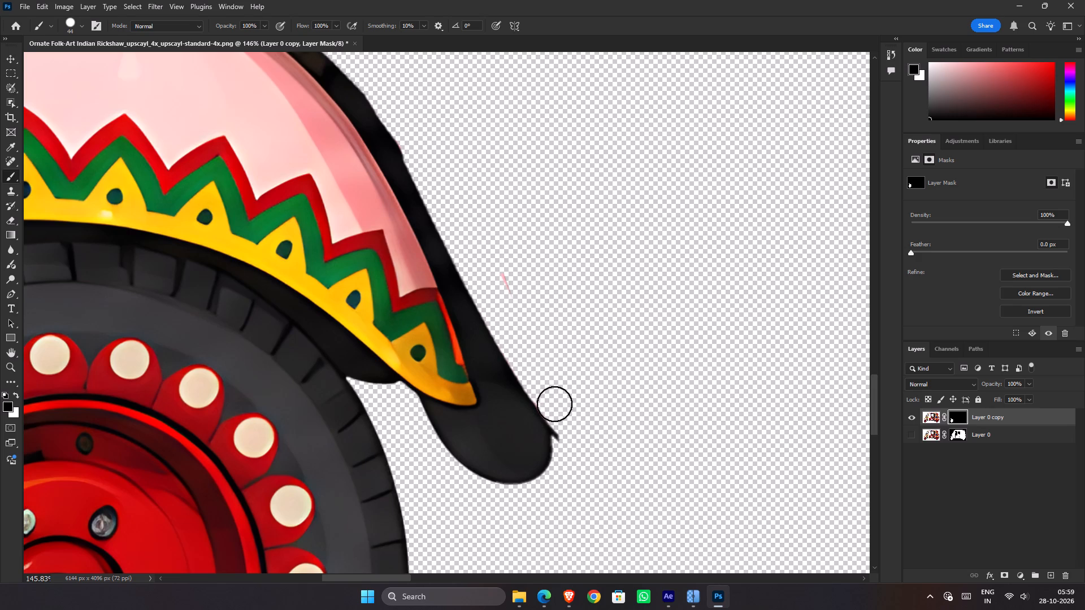
click(549, 395)
click(557, 403)
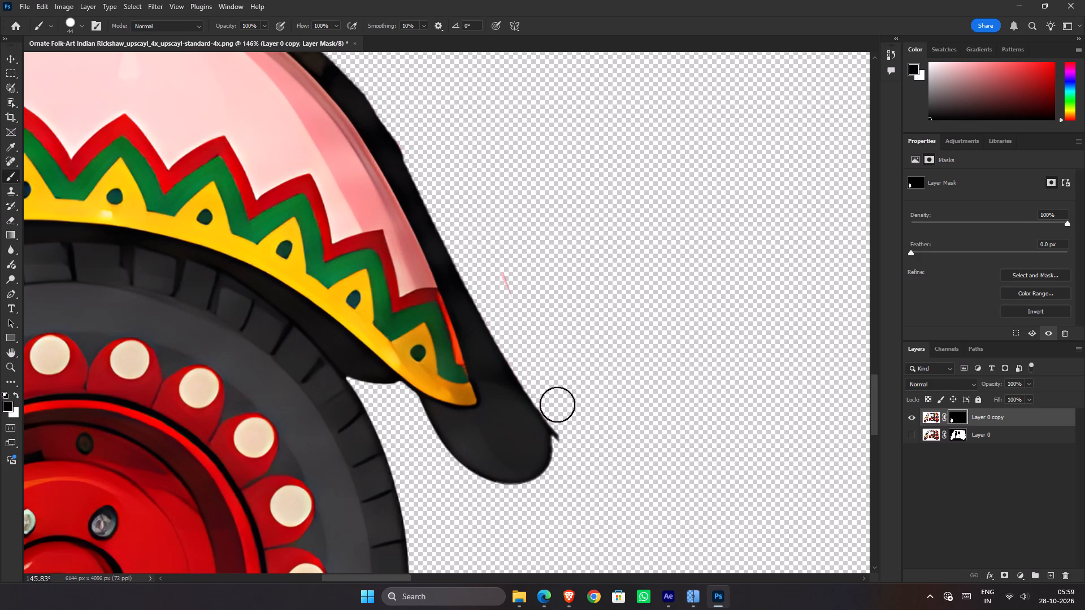
click(557, 404)
Mask out the stray pink mark beside the mudguard and smooth the outer edge of its black rim up towards the top.
drag(510, 298, 445, 185)
key(space)
key(space)
key(space)
key(space)
key(space)
key(space)
key(space)
key(space)
drag(415, 141, 502, 294)
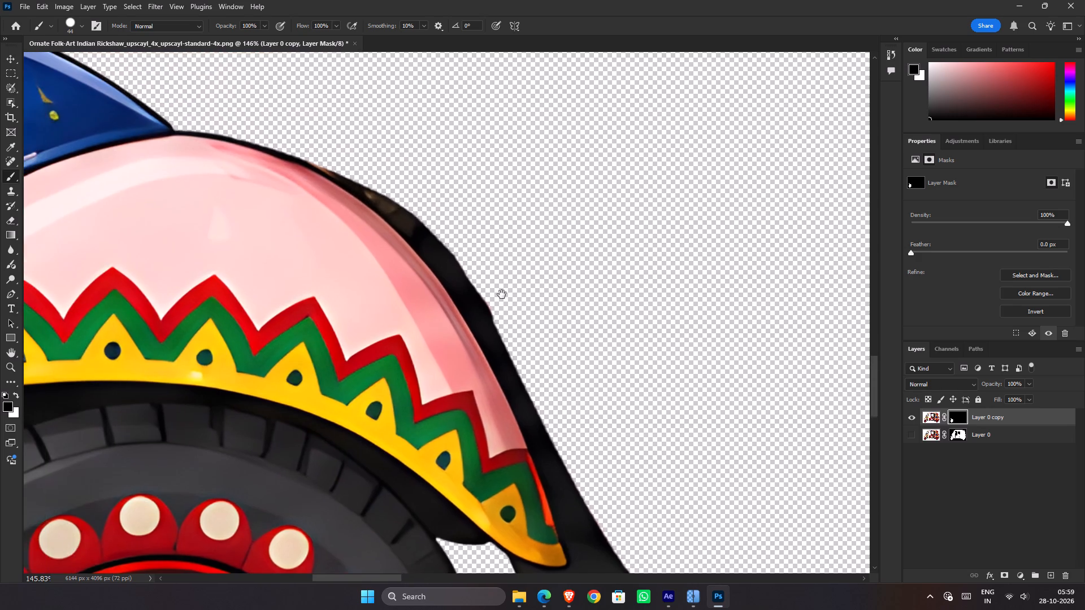
drag(502, 294, 505, 302)
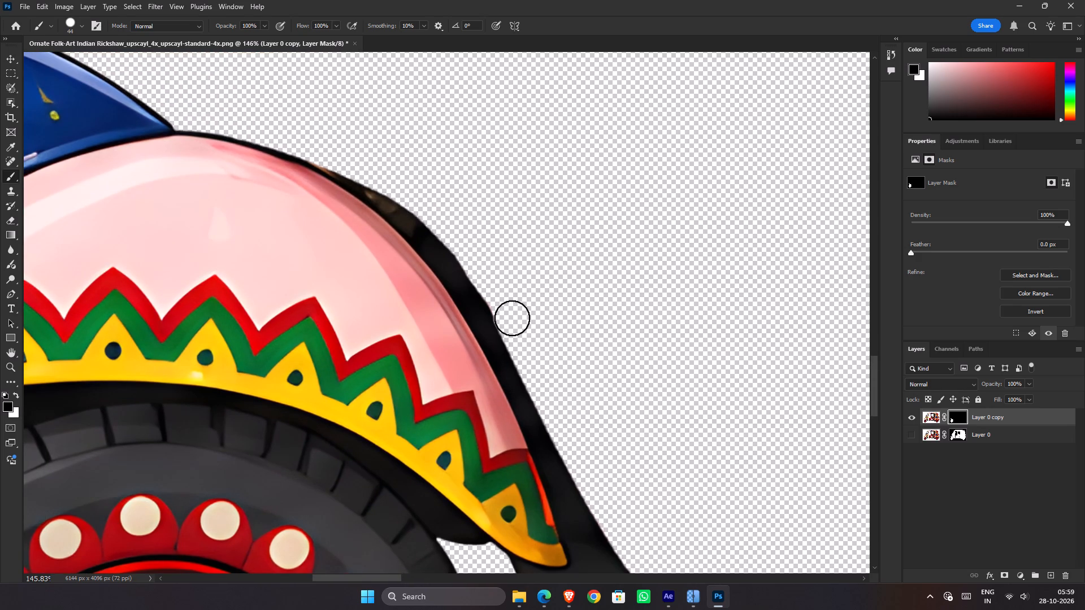
click(512, 318)
shift+click(471, 249)
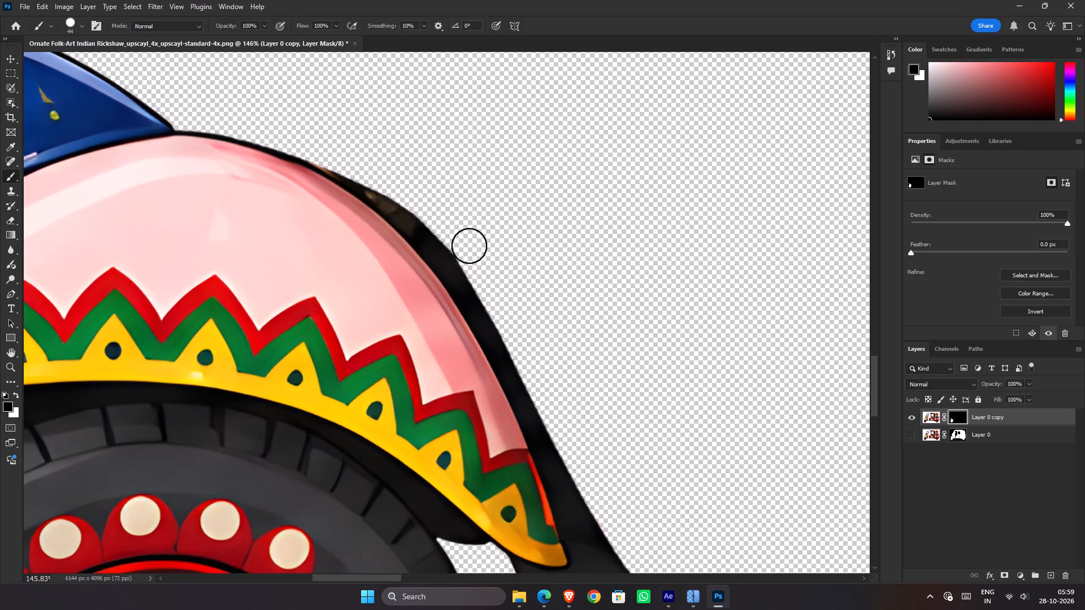
shift+click(450, 221)
shift+click(409, 183)
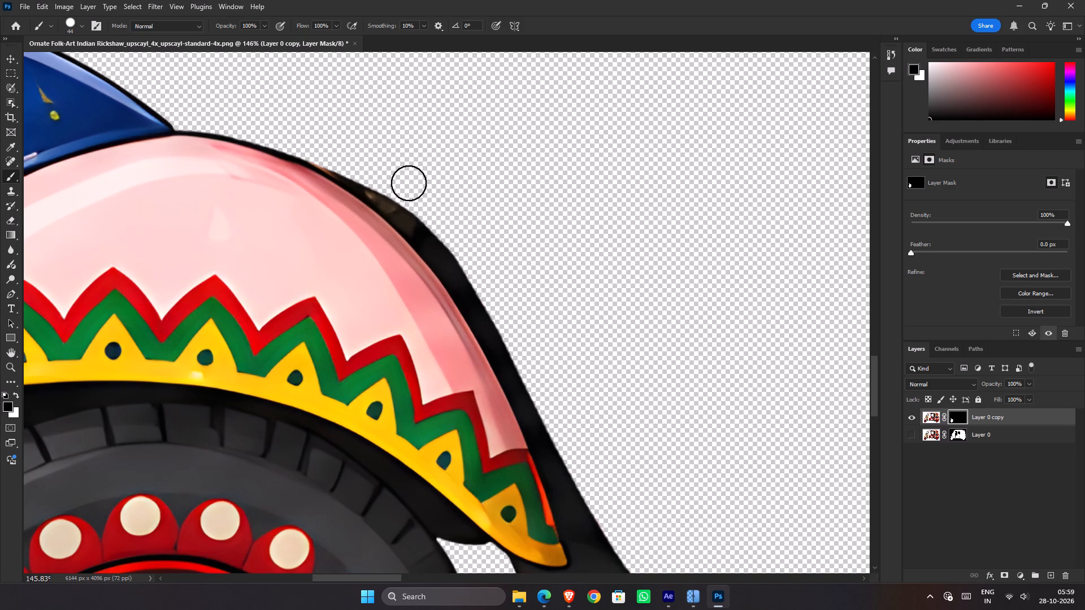
Paint black on the mask to remove the pointed spur at the outer side of the mudguard's black flap.
scroll(416, 178, down, 7)
scroll(542, 367, up, 4)
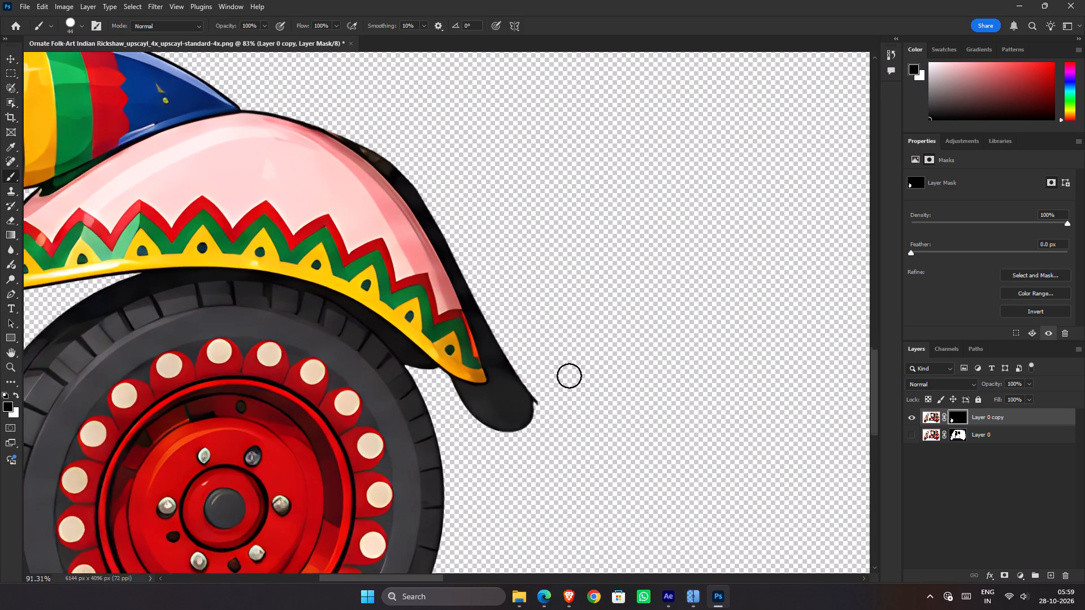
drag(545, 412, 542, 408)
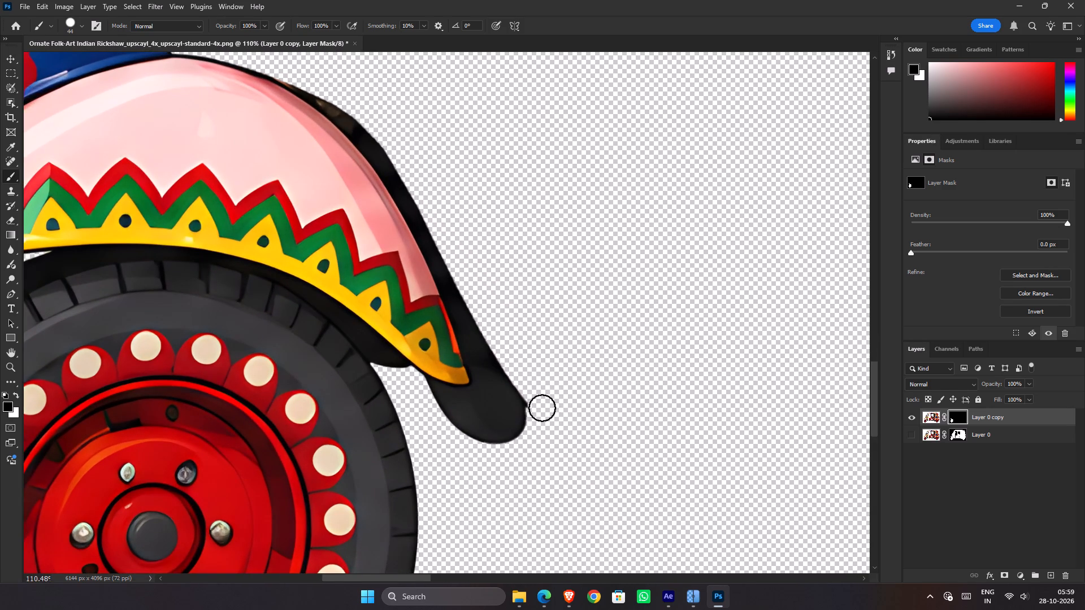
drag(542, 408, 533, 390)
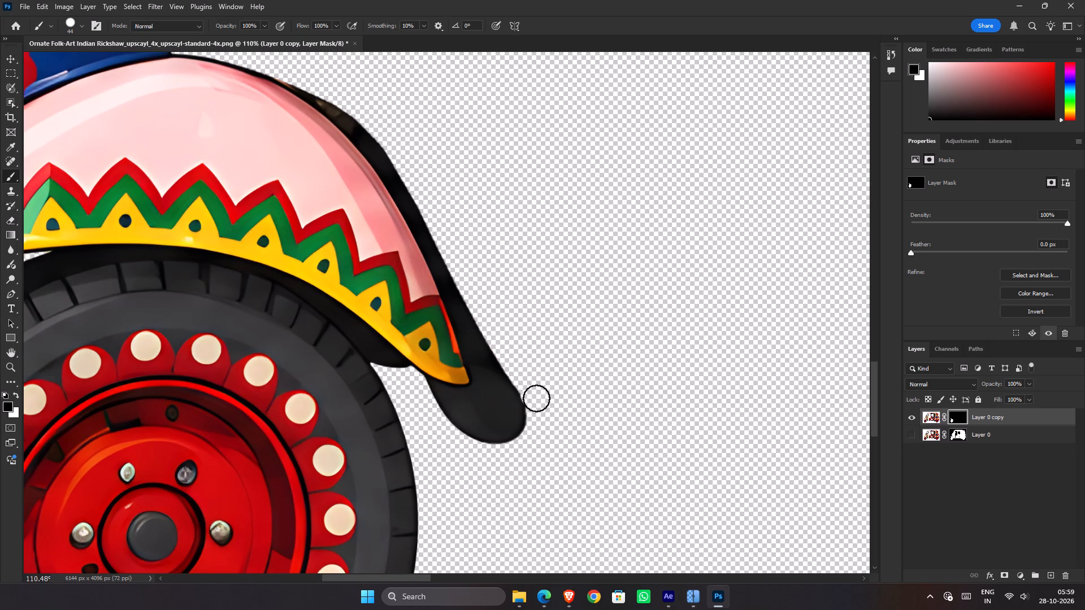
key(ctrl+z)
click(541, 407)
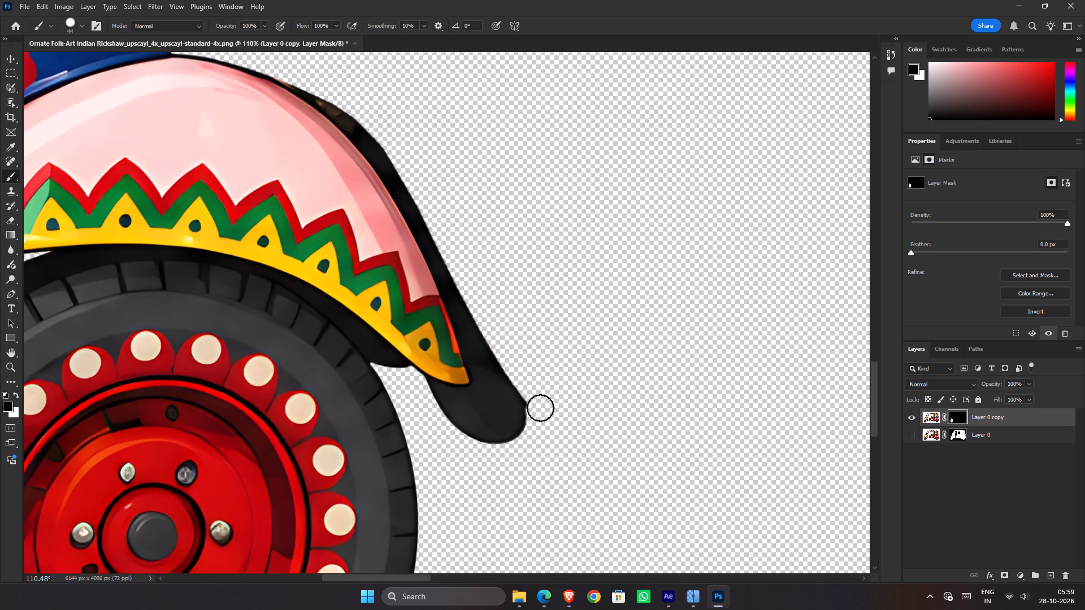
double_click(540, 404)
click(538, 399)
Switch to white and paint on the mask along the outer edge of the black flap's rounded tip to restore it.
scroll(583, 400, down, 3)
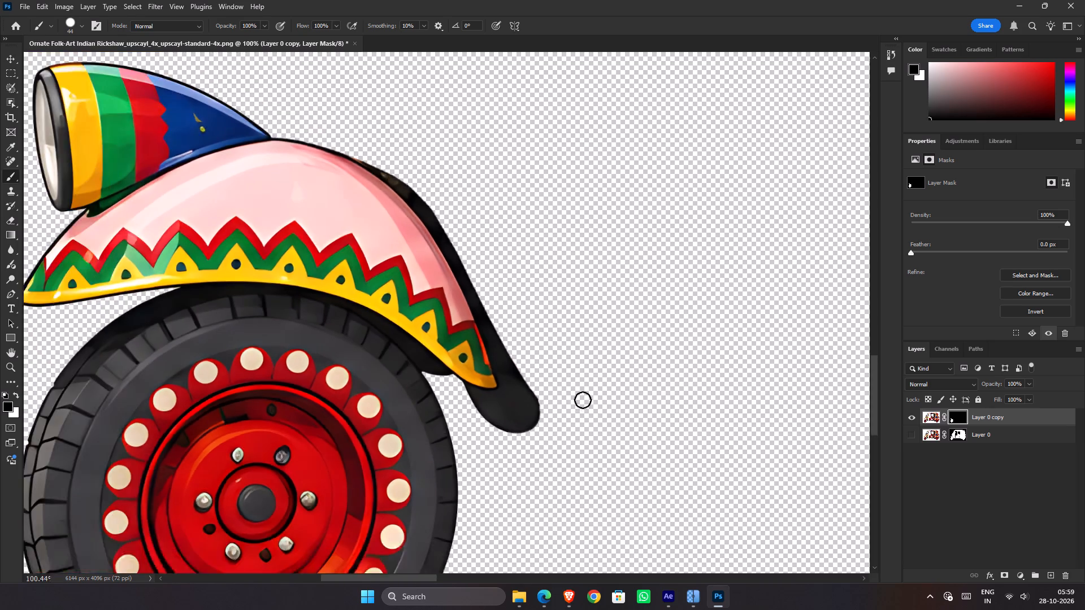
scroll(583, 400, down, 2)
scroll(566, 348, down, 8)
scroll(563, 350, up, 1)
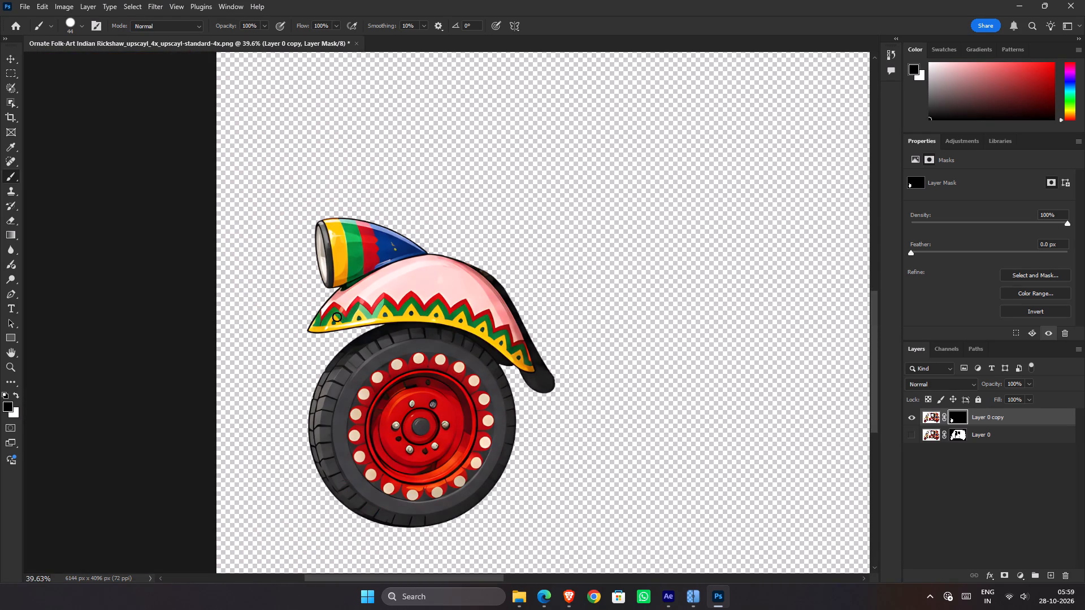
scroll(591, 385, up, 10)
scroll(543, 376, up, 3)
scroll(523, 366, down, 1)
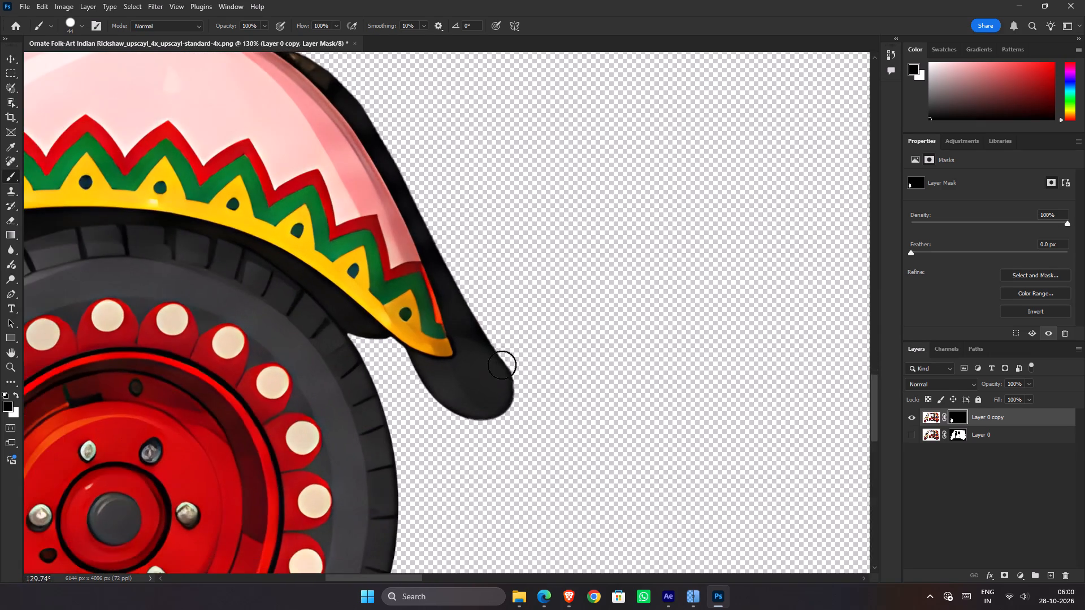
scroll(507, 395, up, 9)
key(x)
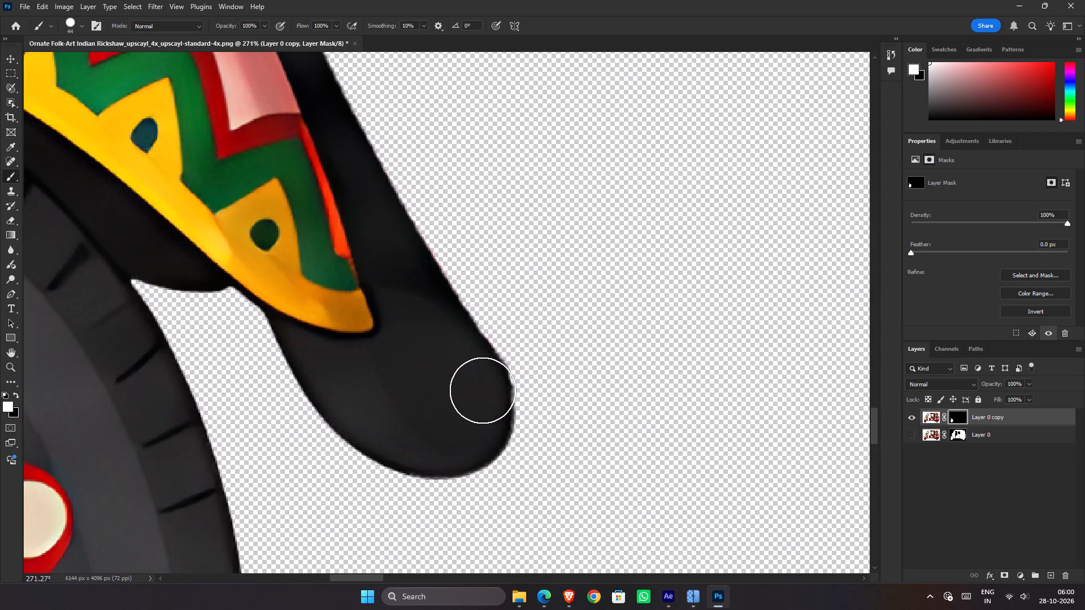
click(480, 385)
click(480, 403)
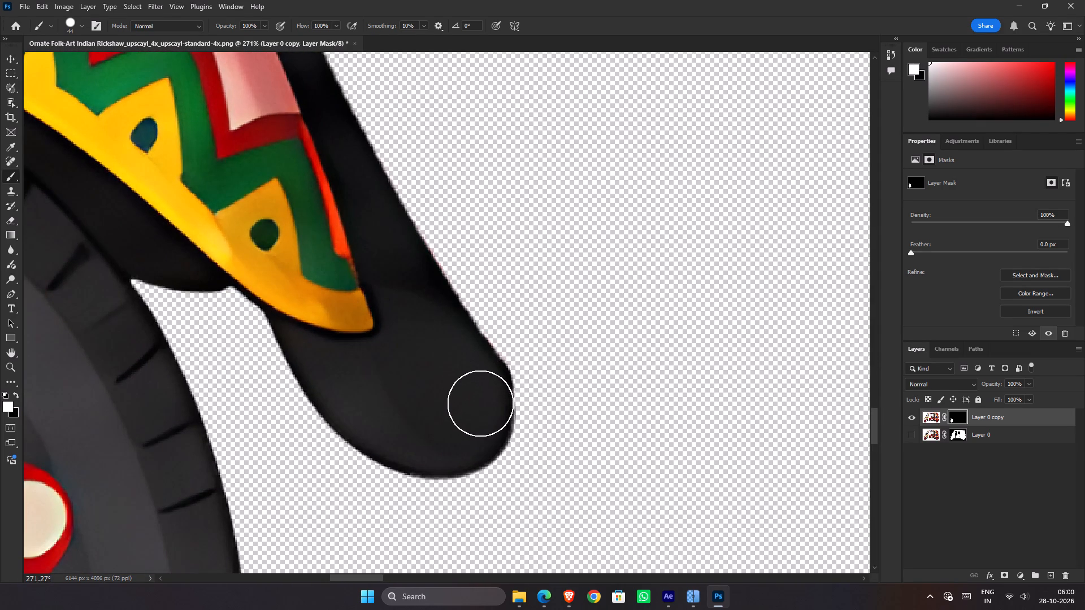
click(480, 419)
click(477, 422)
Examine the whole cutout of headlamp, mudguard and wheel, switching to the Move tool and deselecting the layer.
scroll(462, 414, down, 9)
scroll(462, 402, up, 1)
scroll(463, 401, down, 5)
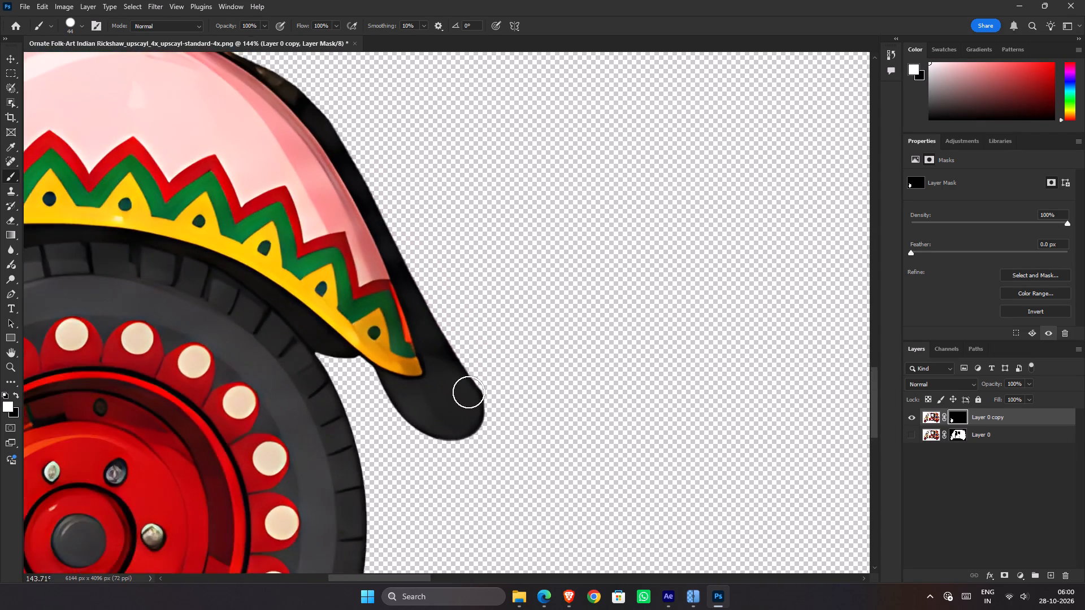
scroll(446, 354, down, 7)
key(space)
key(space)
key(space)
key(space)
key(space)
drag(368, 364, 419, 358)
key(v)
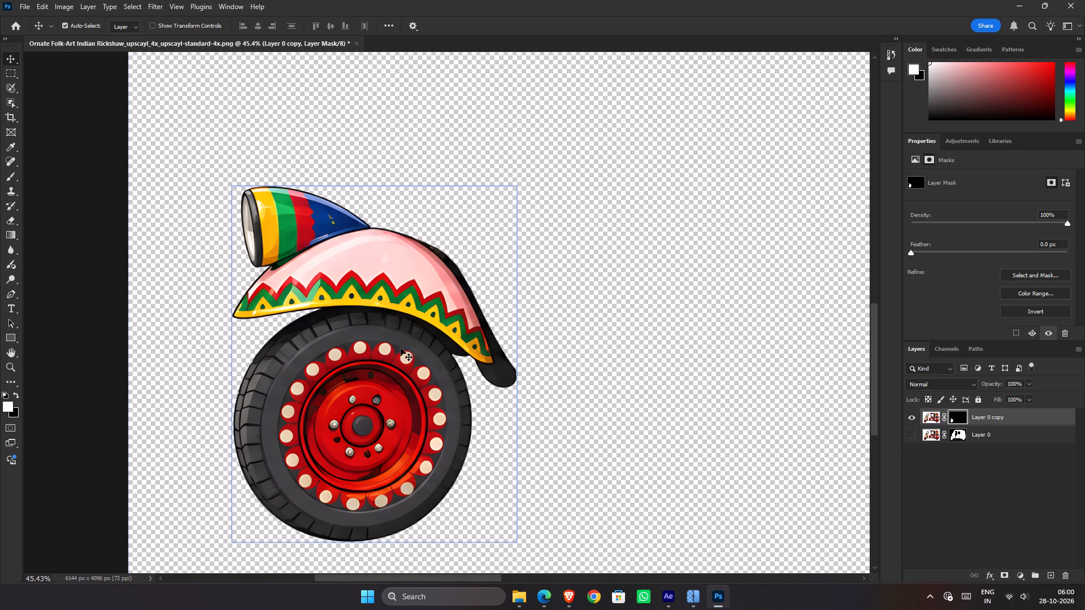
click(601, 353)
scroll(571, 347, down, 3)
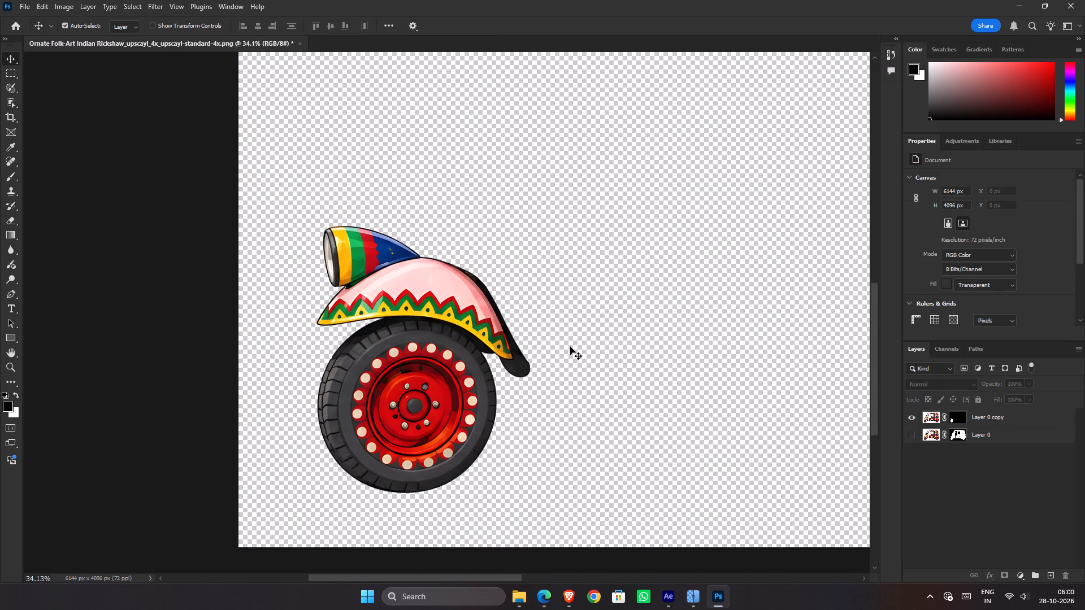
Rename the masked Layer 0 copy as F Mudguard.
click(993, 418)
double_click(993, 418)
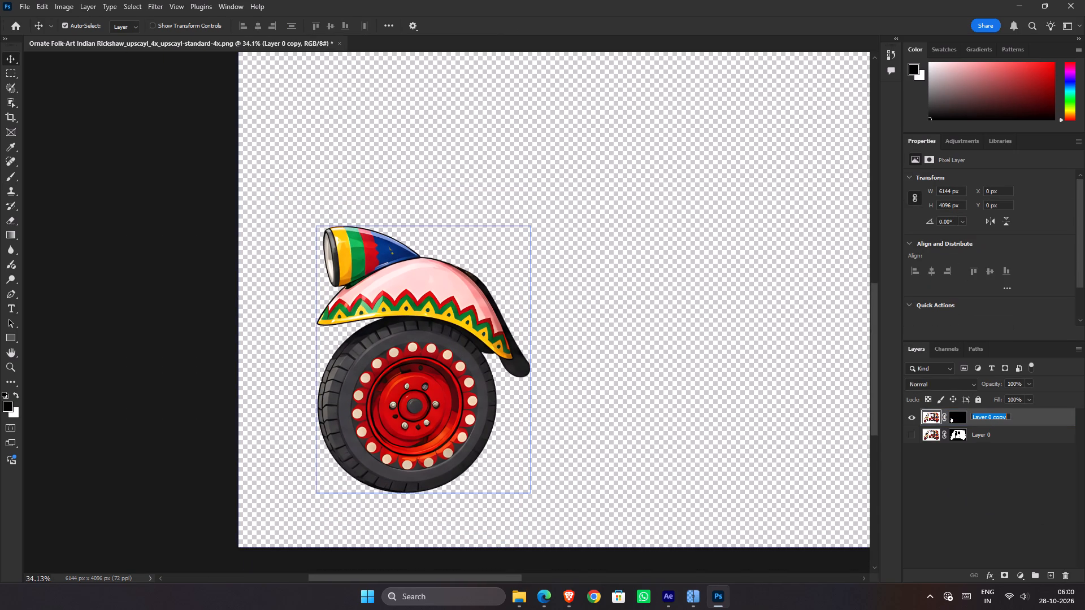
key(shift+f)
key(space)
text(Mu)
key(d)
key(g)
text(ua)
text(rd)
key(Return)
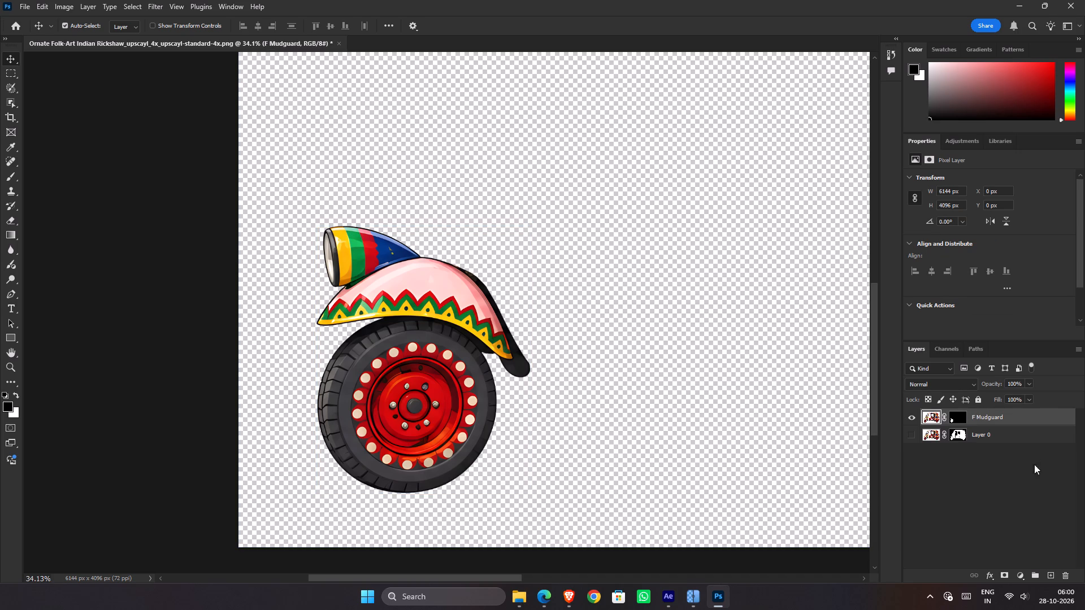
click(1026, 495)
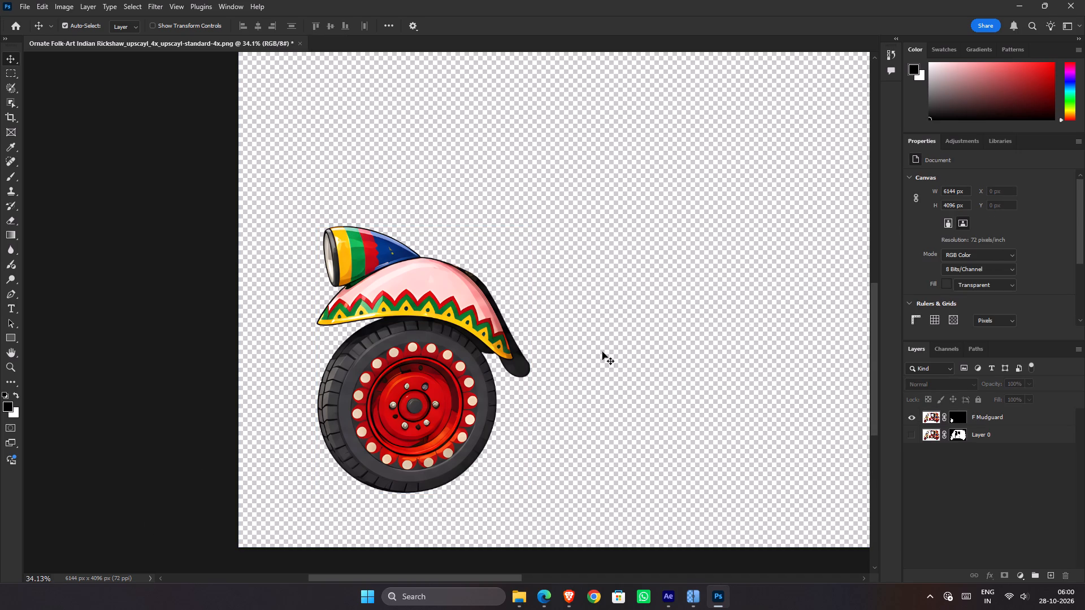
Duplicate the F Mudguard layer and hide the original beneath the copy.
scroll(455, 357, up, 2)
scroll(449, 357, down, 1)
scroll(449, 357, up, 2)
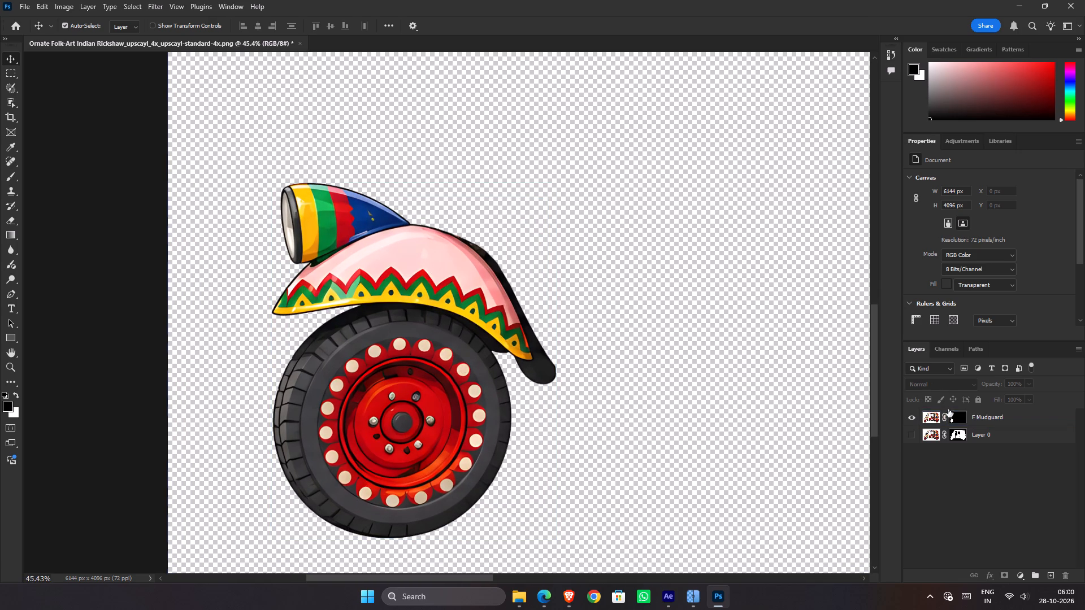
click(984, 417)
key(ctrl+j)
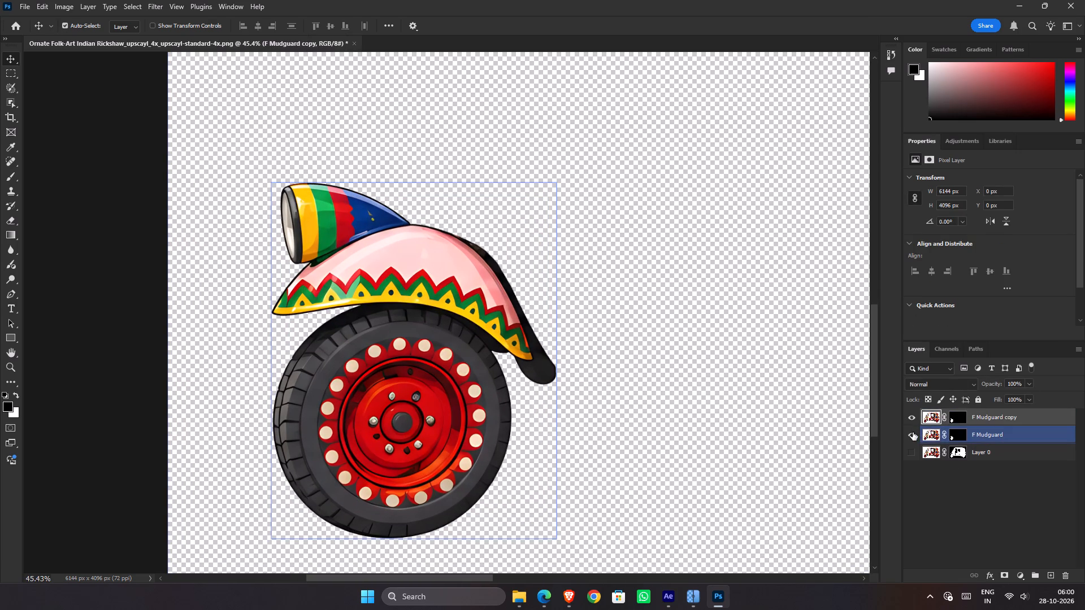
click(913, 432)
Target the F Mudguard copy layer's mask with a hard black brush of about 345 px, zoomed in on the wheel.
click(953, 419)
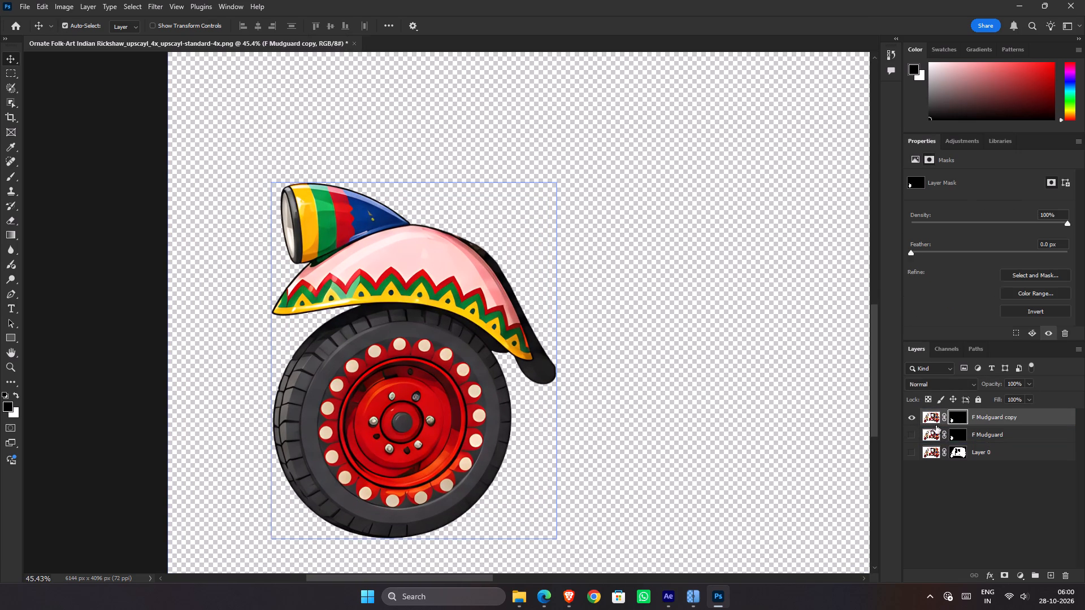
scroll(395, 287, up, 3)
scroll(405, 291, down, 1)
scroll(407, 293, up, 2)
key(space)
key(space)
key(space)
key(space)
key(space)
key(space)
key(space)
key(space)
key(space)
key(space)
key(space)
key(space)
key(space)
key(space)
key(space)
drag(376, 357, 402, 207)
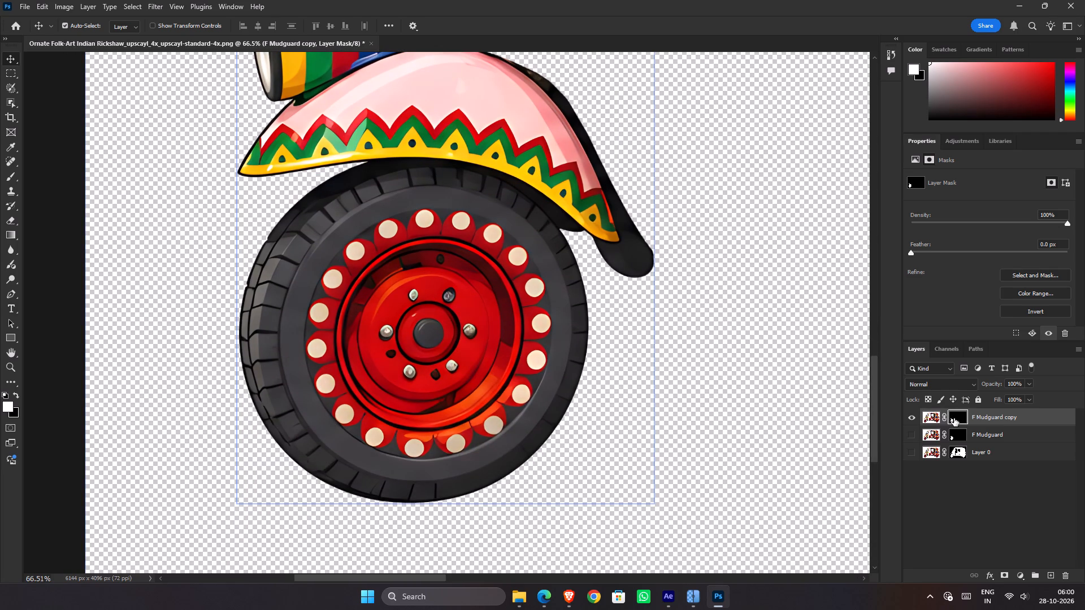
key(b)
scroll(419, 222, up, 5)
alt+right_drag(316, 180, 341, 184)
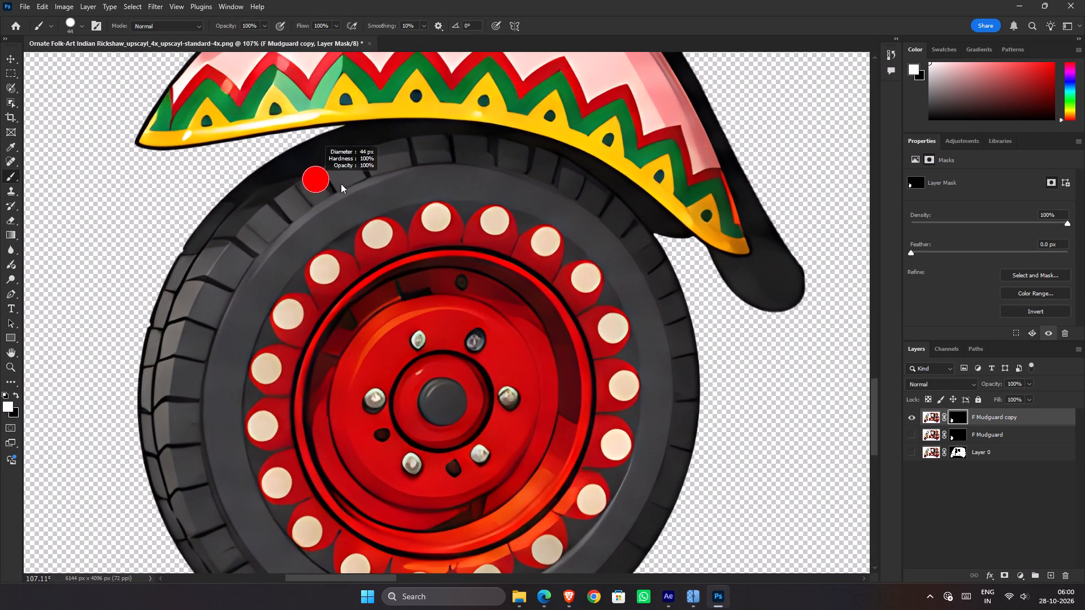
alt+right_drag(341, 184, 379, 193)
scroll(345, 202, up, 2)
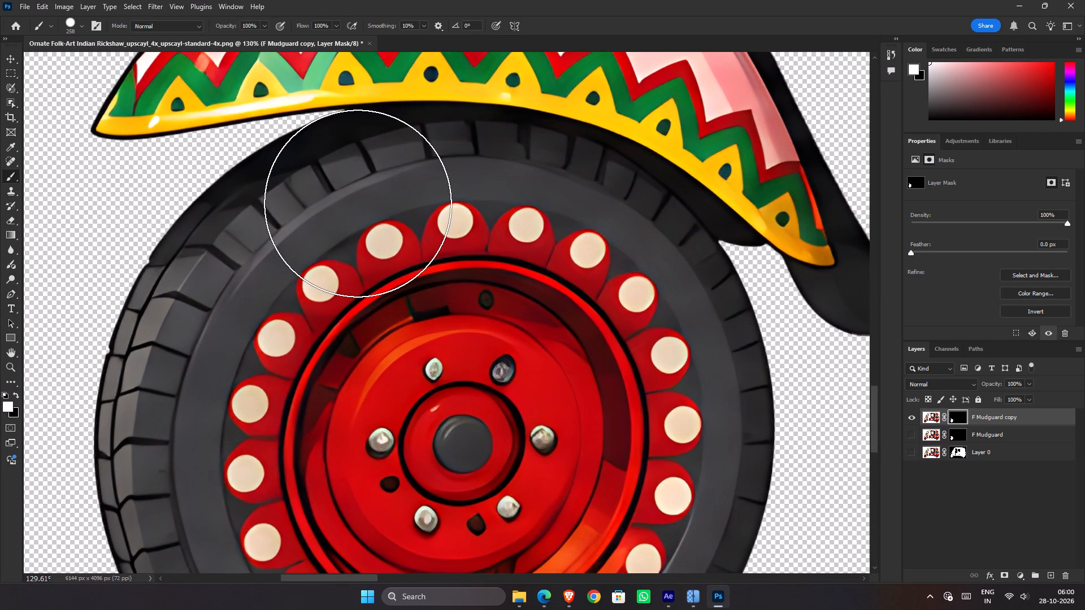
alt+right_drag(361, 202, 392, 201)
key(x)
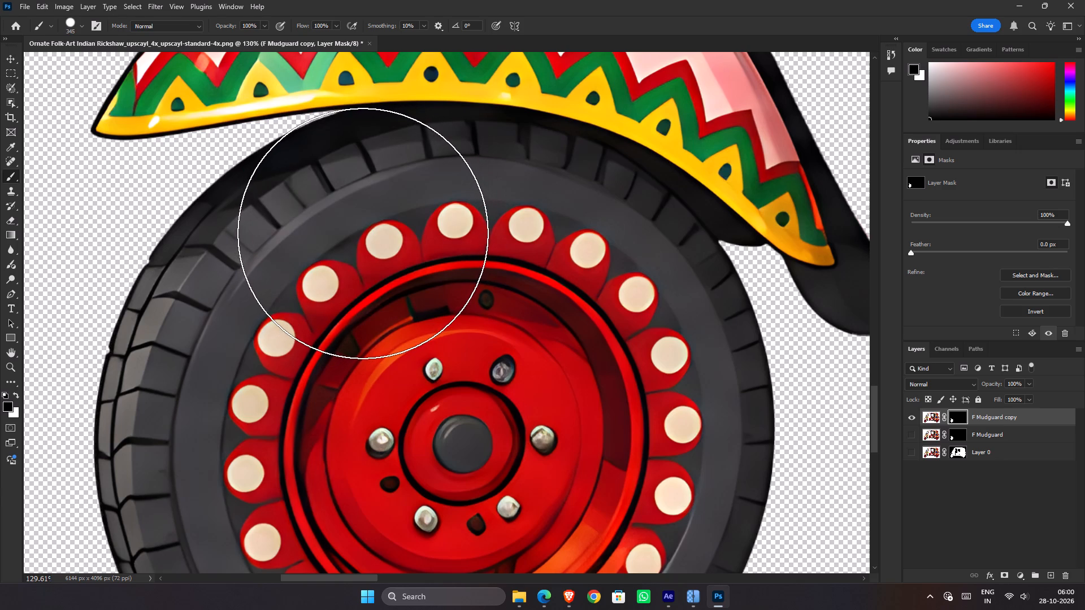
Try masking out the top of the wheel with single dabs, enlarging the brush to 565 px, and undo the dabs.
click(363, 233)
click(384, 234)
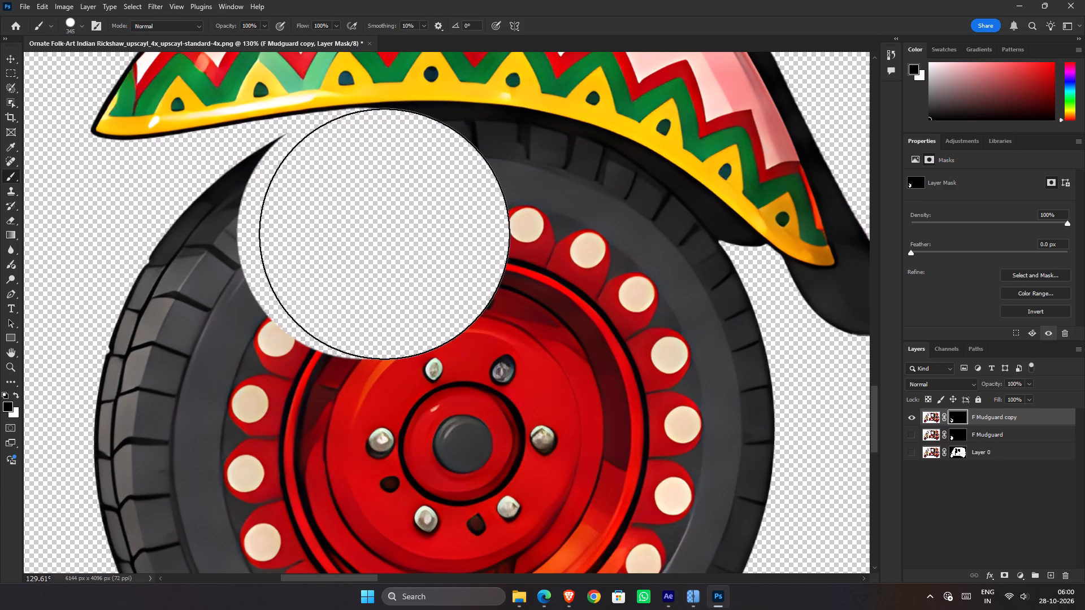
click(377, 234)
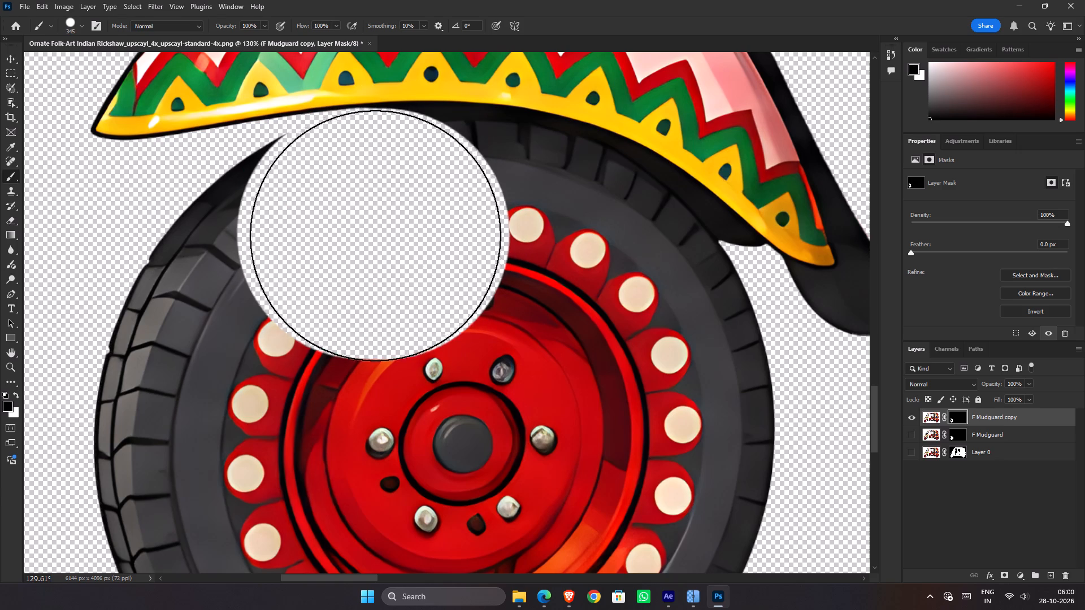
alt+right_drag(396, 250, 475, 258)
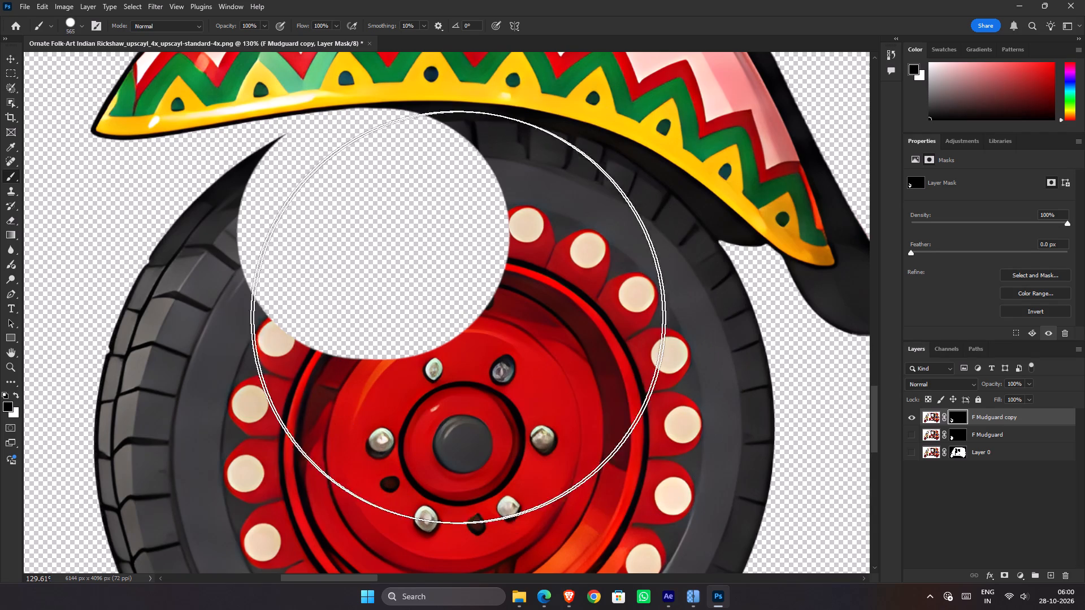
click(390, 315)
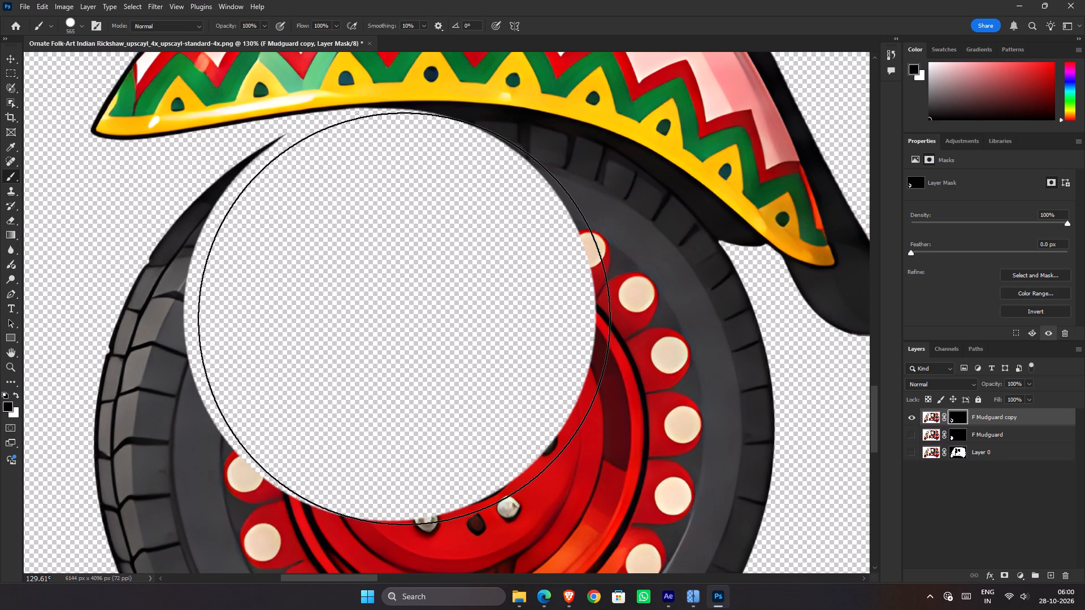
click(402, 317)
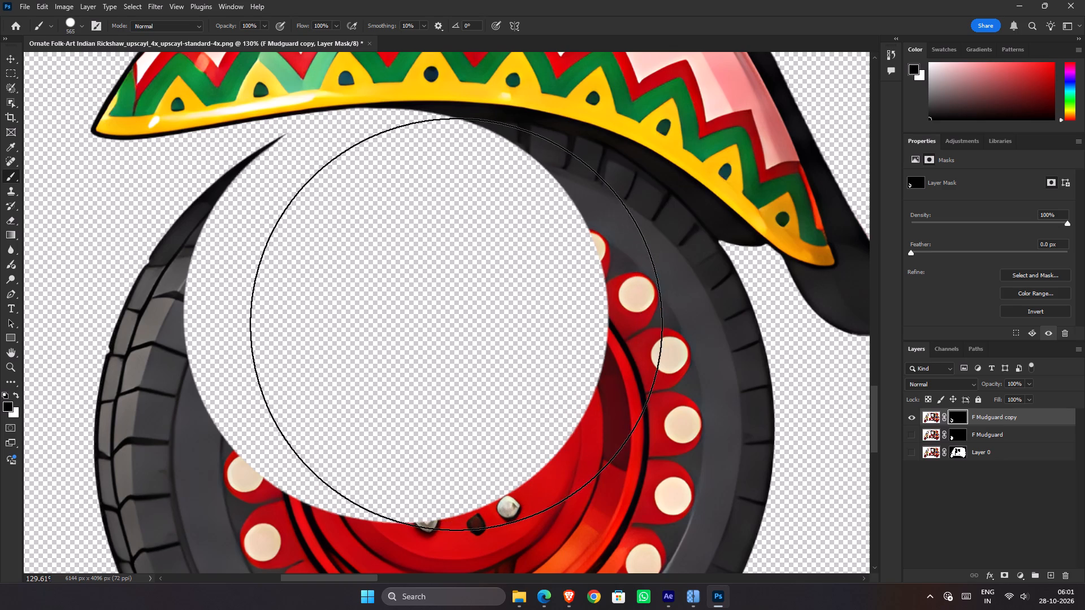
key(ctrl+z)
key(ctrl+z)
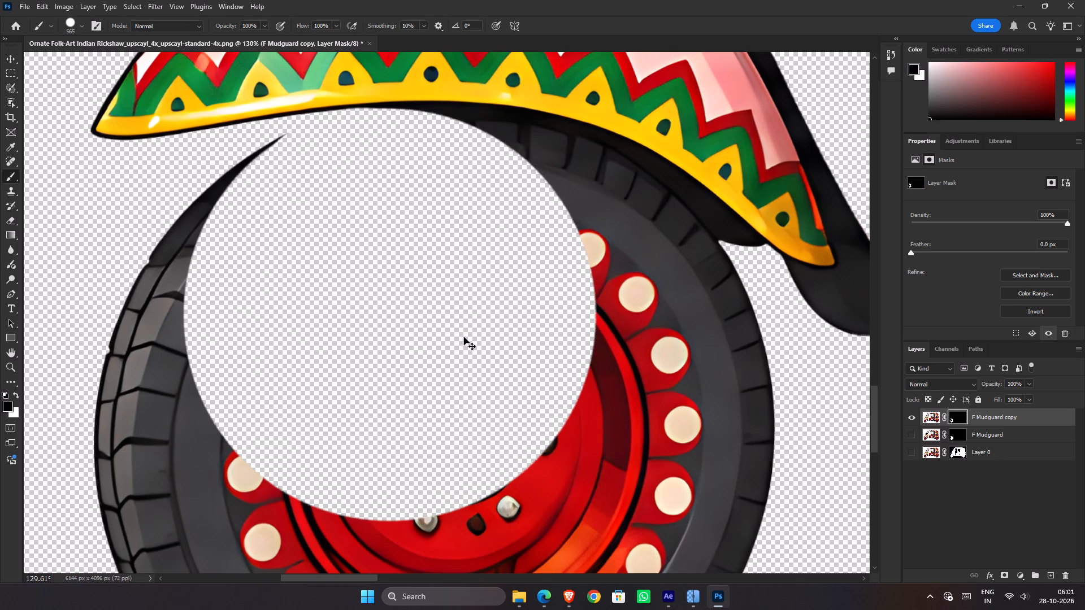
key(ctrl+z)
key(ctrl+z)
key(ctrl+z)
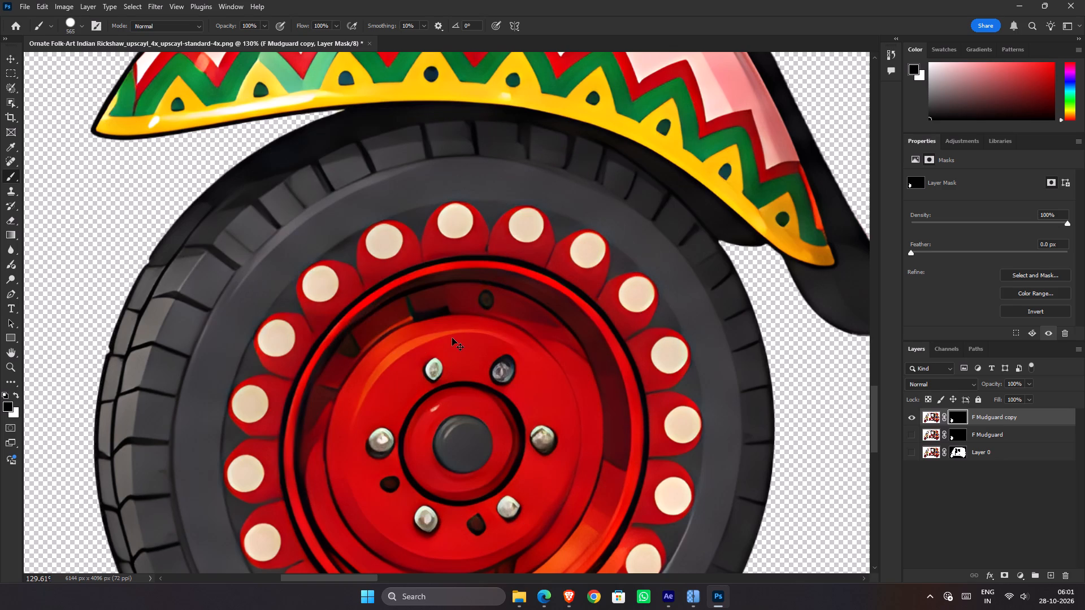
Mask out the upper part of the wheel beneath the mudguard with black dabs of the 565 px brush.
click(377, 313)
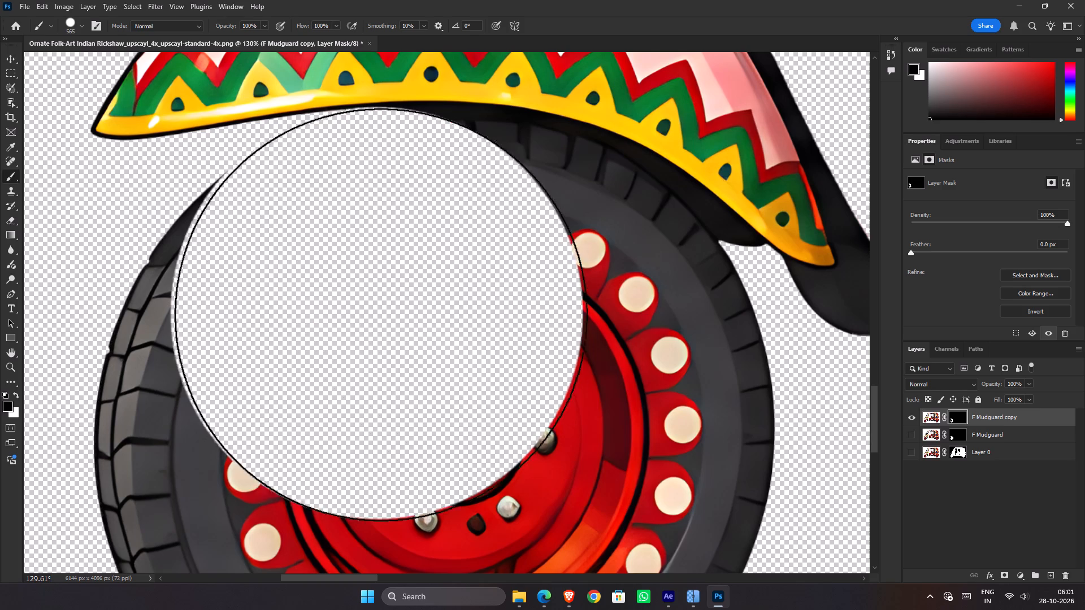
click(554, 367)
click(488, 343)
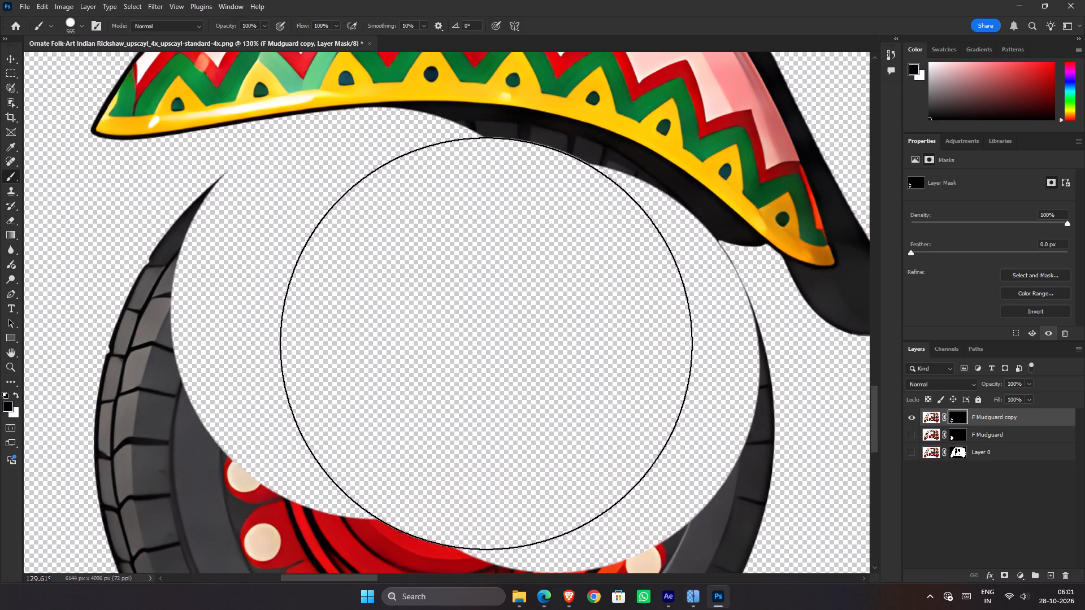
click(453, 338)
click(436, 330)
click(422, 329)
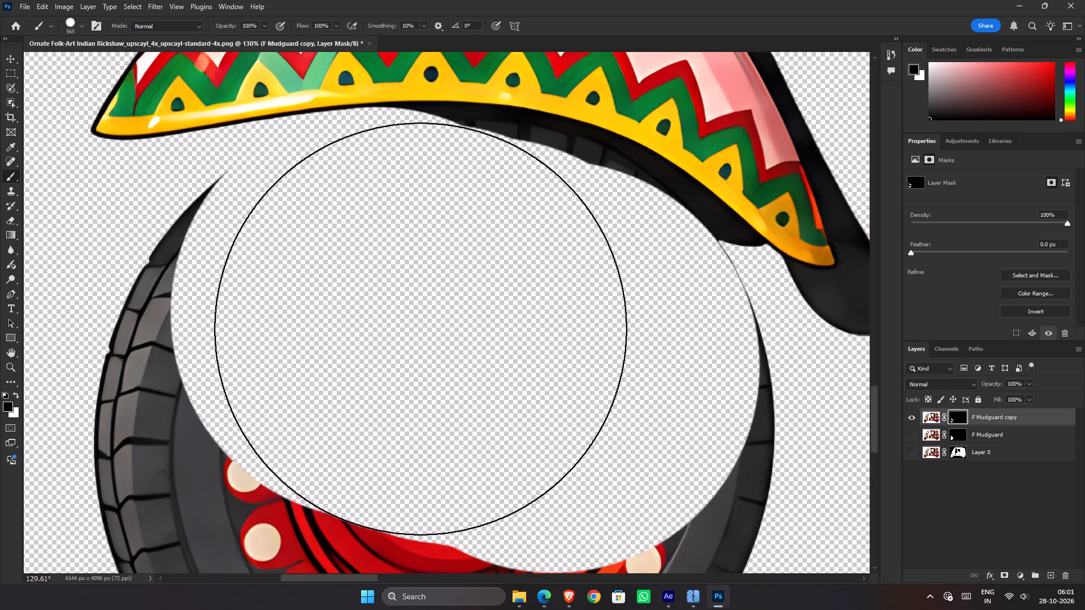
click(415, 326)
click(415, 321)
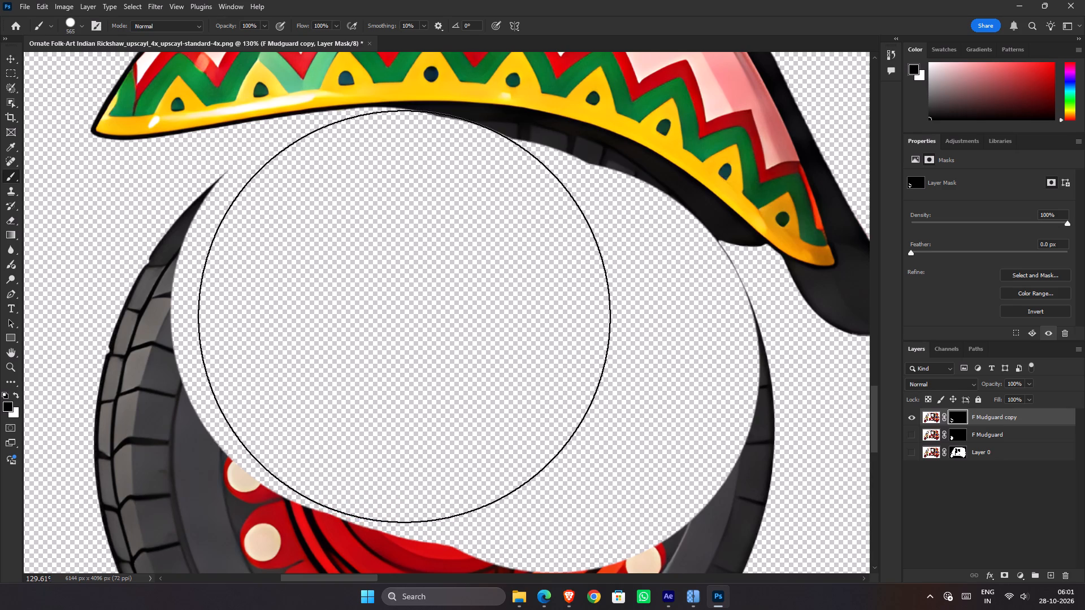
click(405, 316)
Trim the leftover tyre tread along the mudguard's dark underside with overlapping black dabs that follow its curve.
click(434, 325)
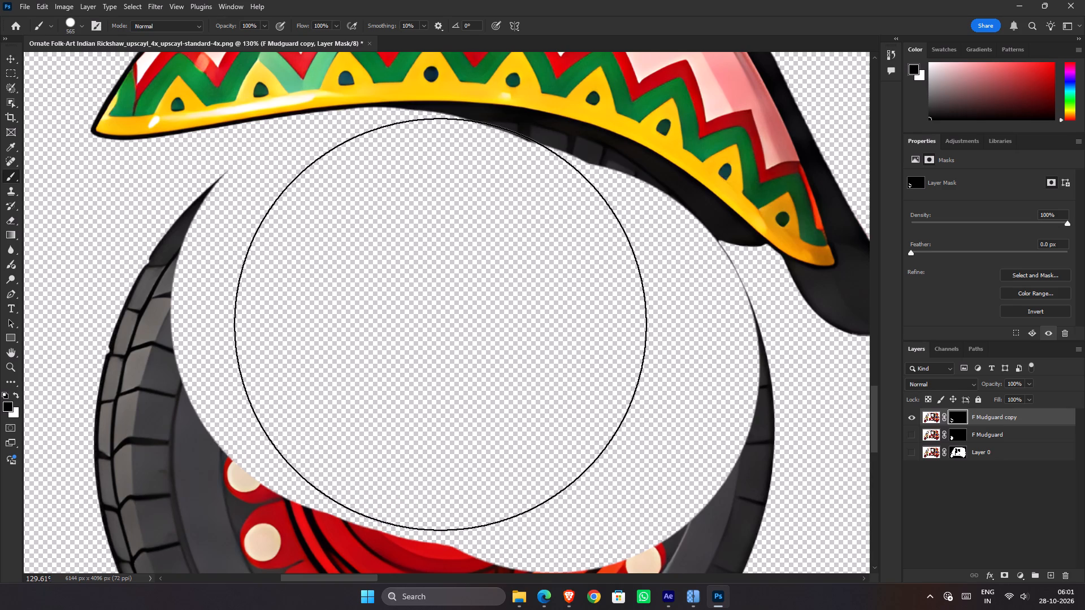
click(449, 329)
click(480, 337)
click(498, 345)
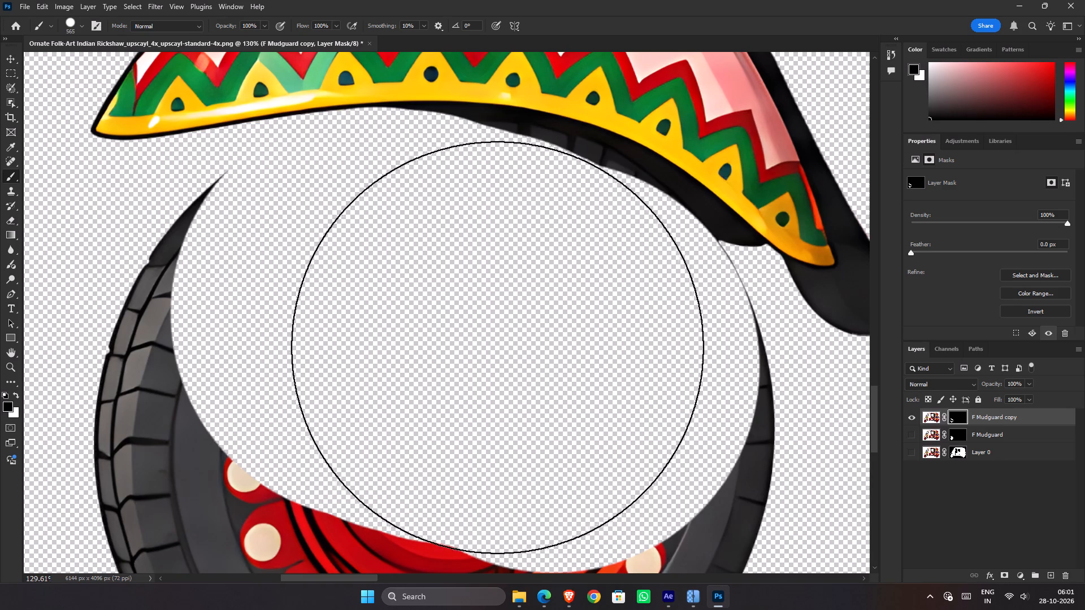
click(449, 332)
click(454, 329)
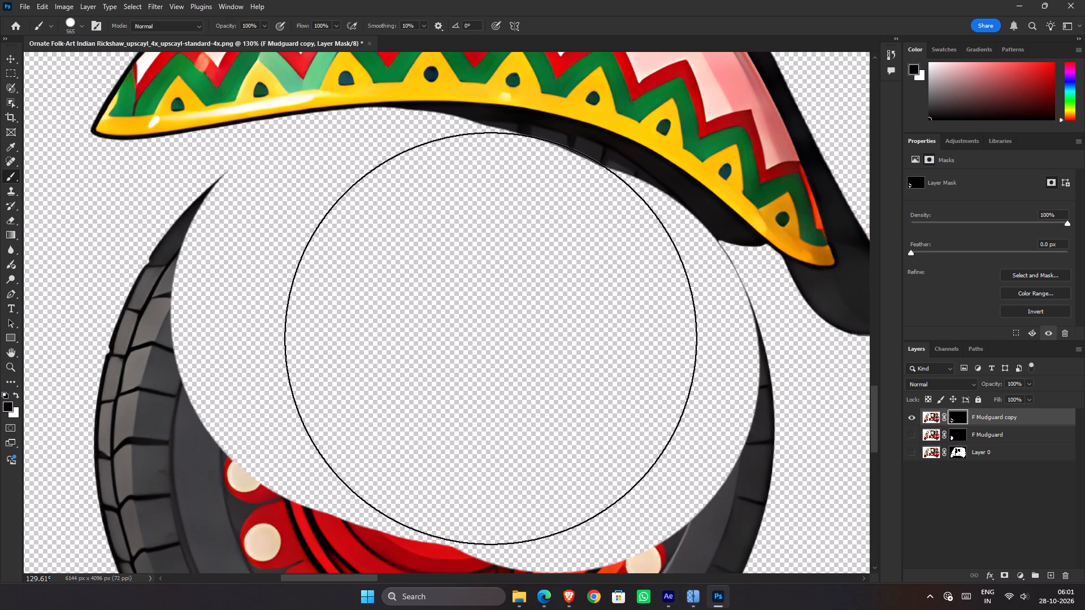
click(493, 338)
click(506, 342)
click(519, 351)
click(524, 352)
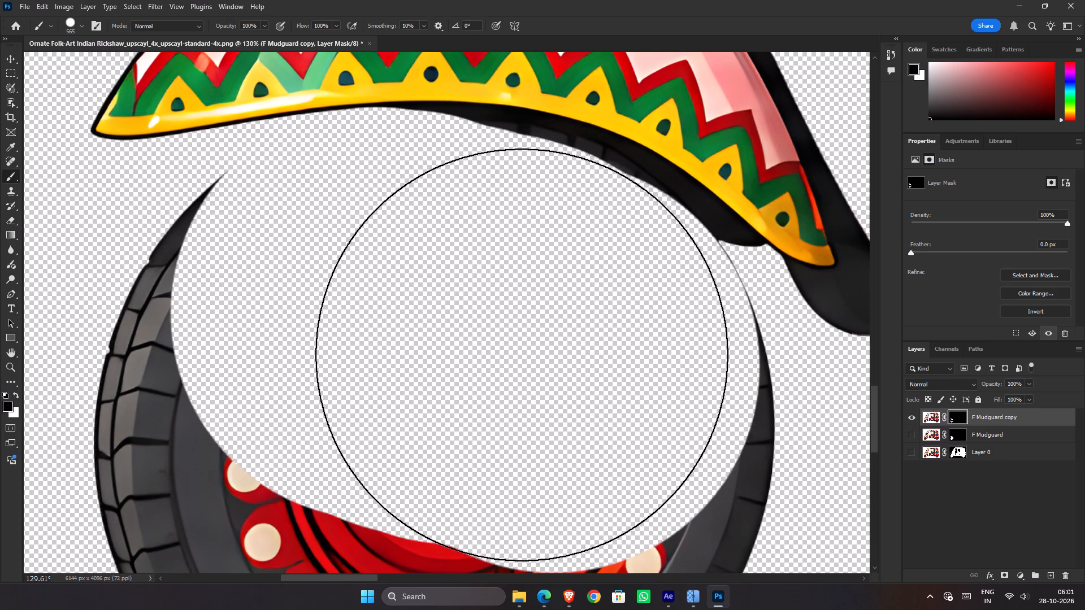
click(528, 350)
click(459, 332)
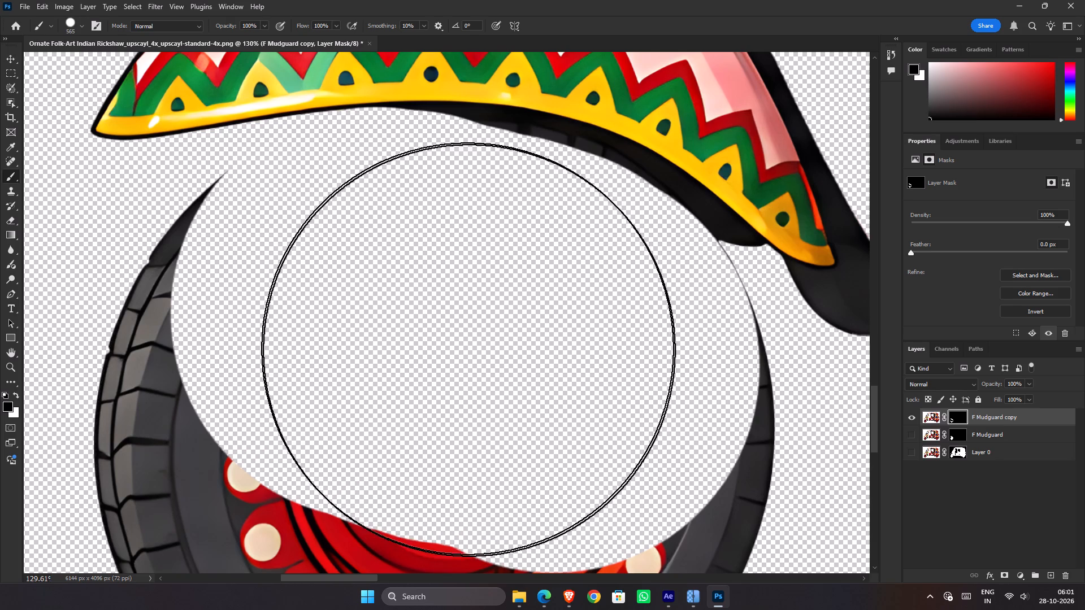
Mask out all the rest of the wheel, leaving only the headlamp and mudguard on the F Mudguard copy layer.
click(588, 402)
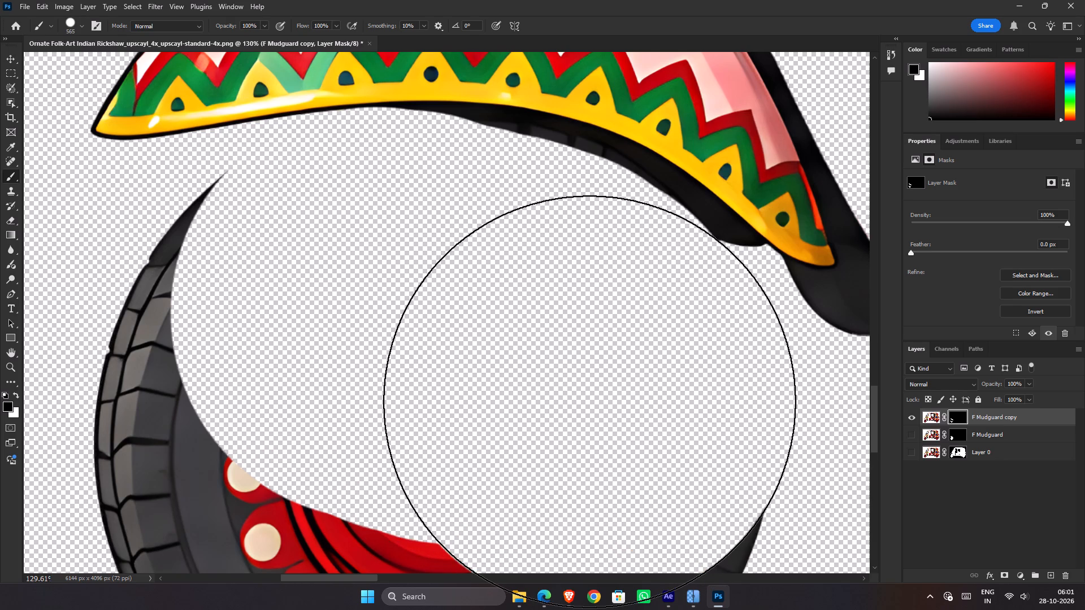
click(589, 402)
scroll(588, 410, down, 9)
scroll(585, 414, up, 1)
scroll(584, 415, down, 1)
key(space)
key(space)
key(space)
key(space)
key(space)
key(space)
drag(584, 425, 574, 376)
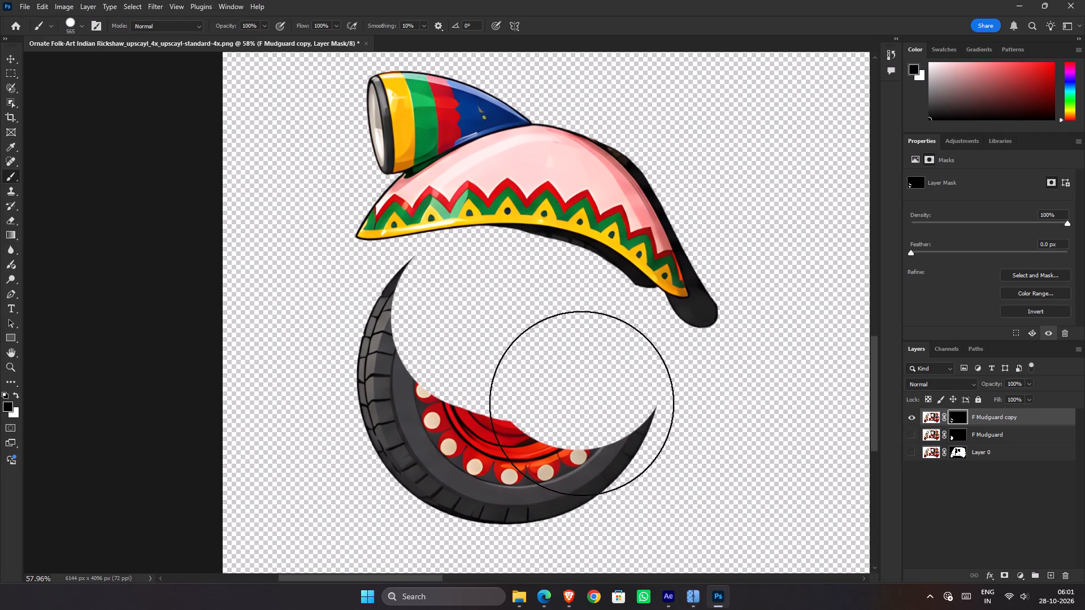
drag(602, 434, 454, 343)
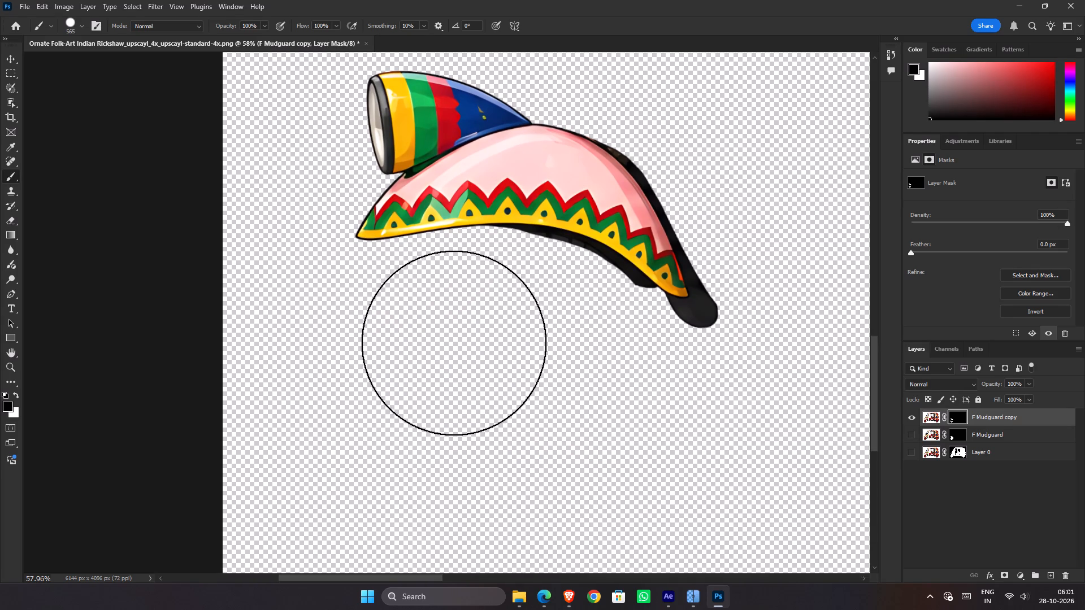
drag(454, 343, 455, 344)
Show the original F Mudguard layer and hide its copy.
click(913, 433)
click(914, 422)
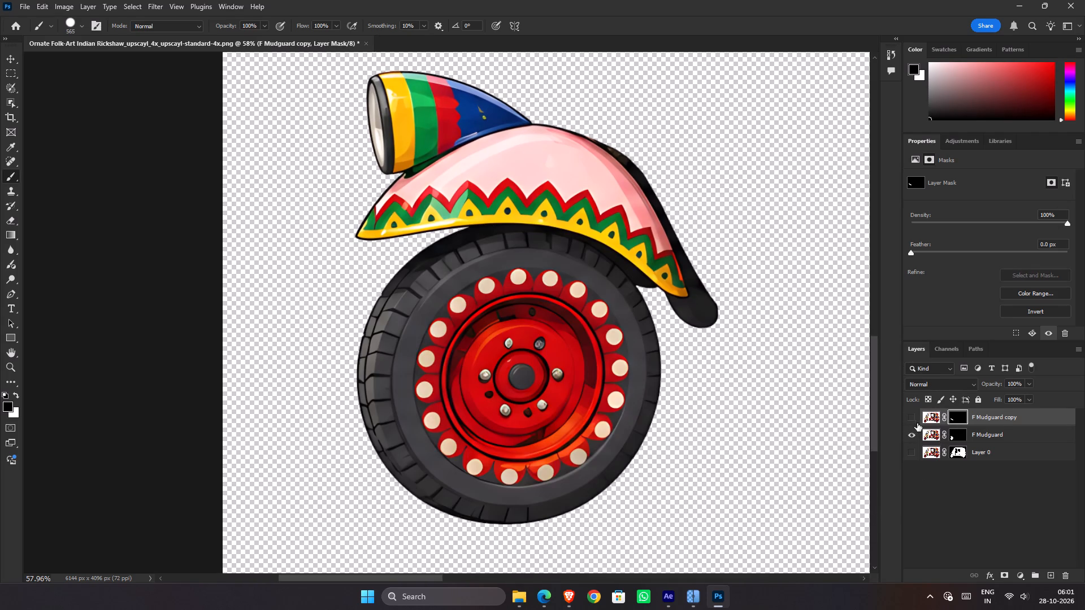
Rename the F Mudguard copy layer as F Mudguard.
click(953, 434)
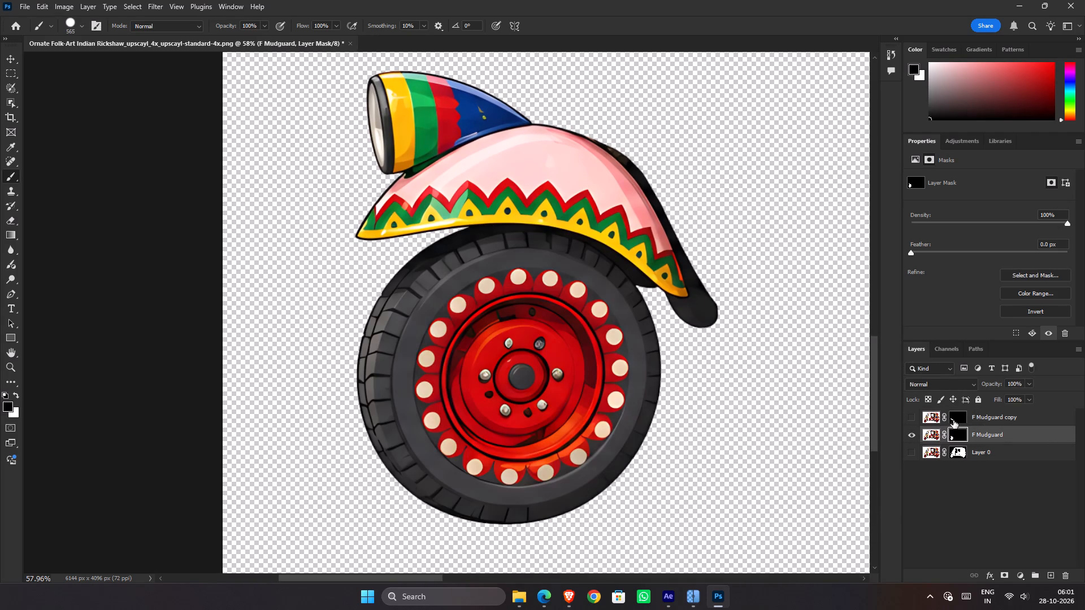
click(953, 419)
double_click(1004, 418)
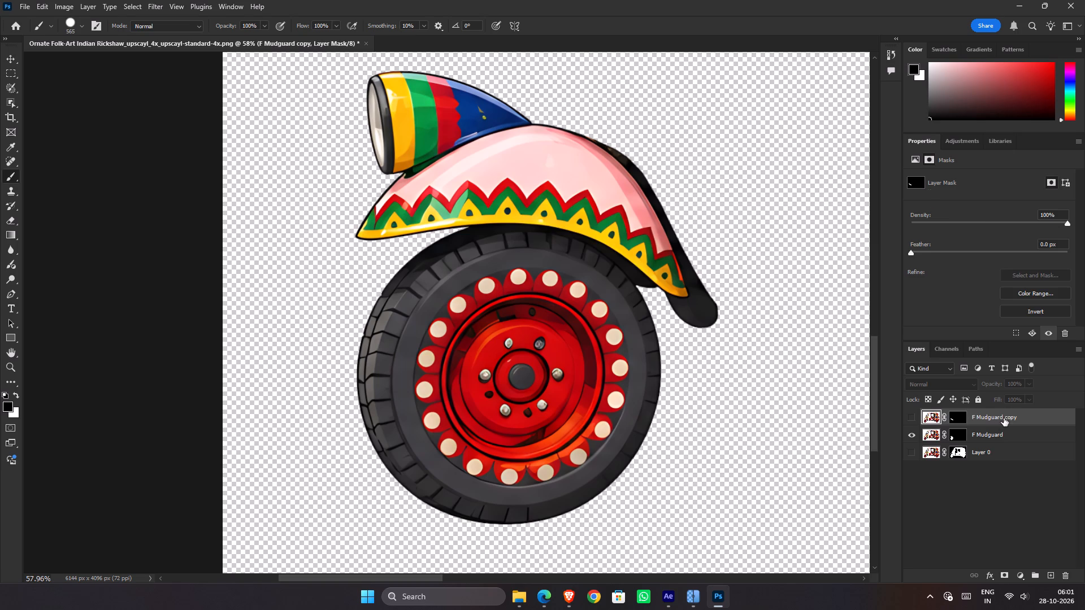
drag(1004, 418, 1022, 418)
key(BackSpace)
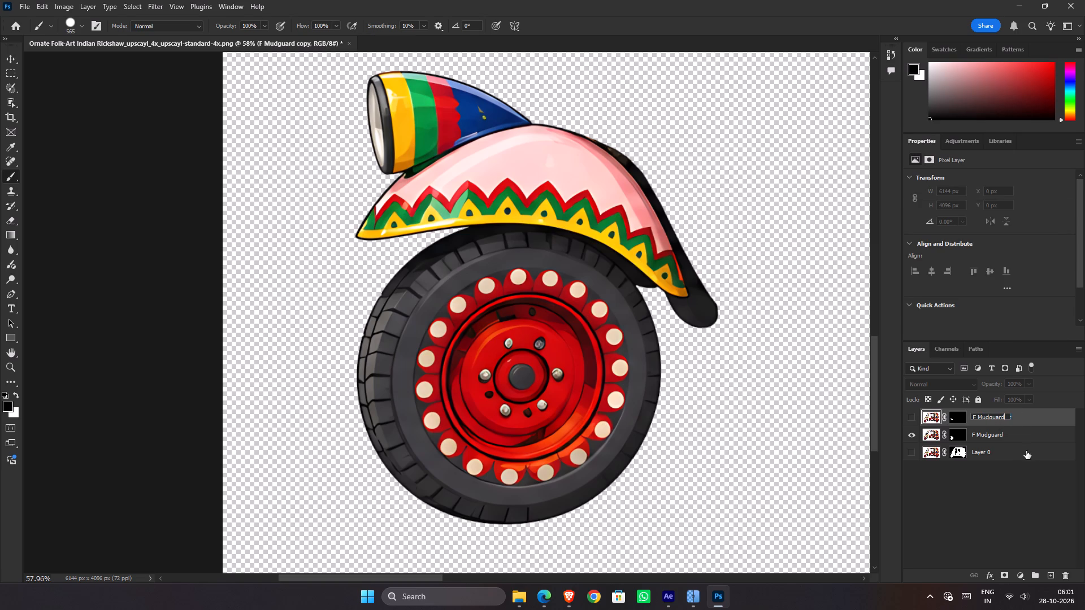
click(1026, 451)
Rename the visible layer that still contains the wheel as Tyre.
double_click(999, 435)
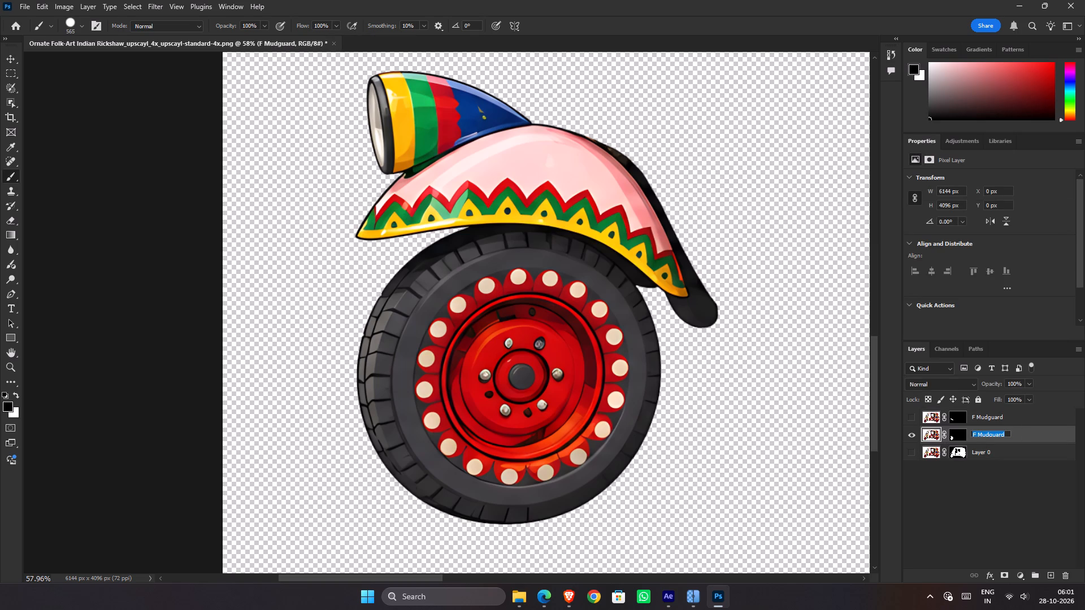
text(Ty)
text(re)
click(1022, 500)
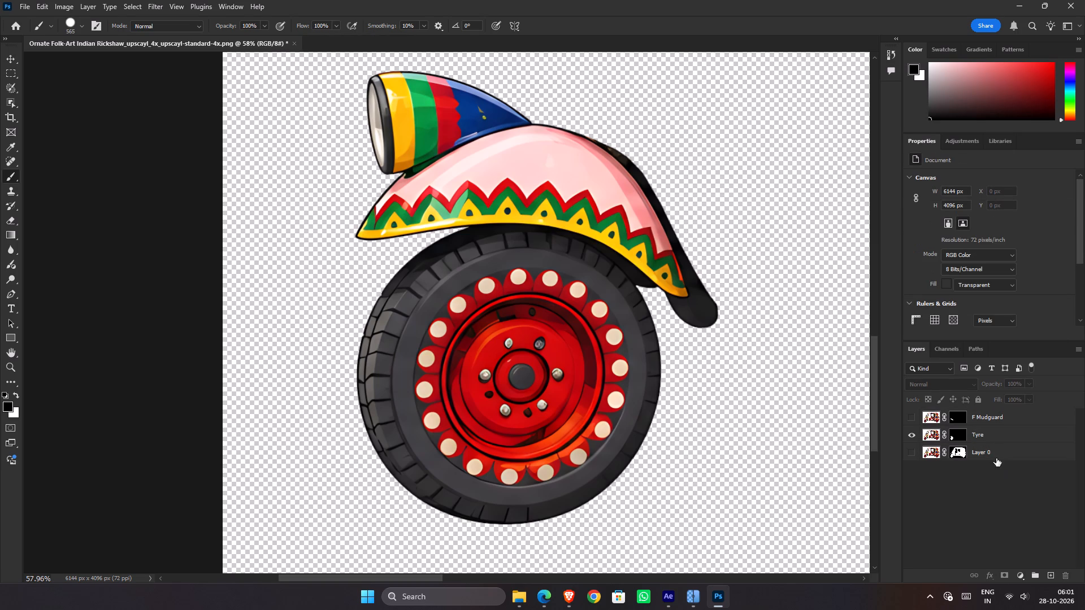
On the Tyre layer's mask, paint out the headlamp and the front part of the mudguard with a 797 px black brush.
click(956, 438)
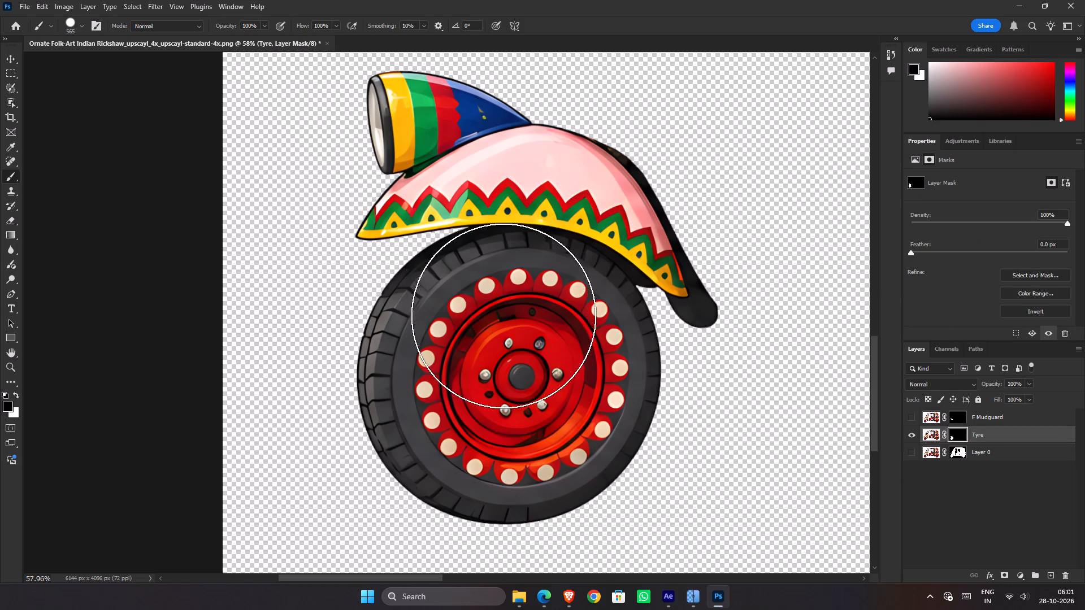
alt+right_drag(504, 316, 589, 317)
alt+right_drag(514, 364, 466, 354)
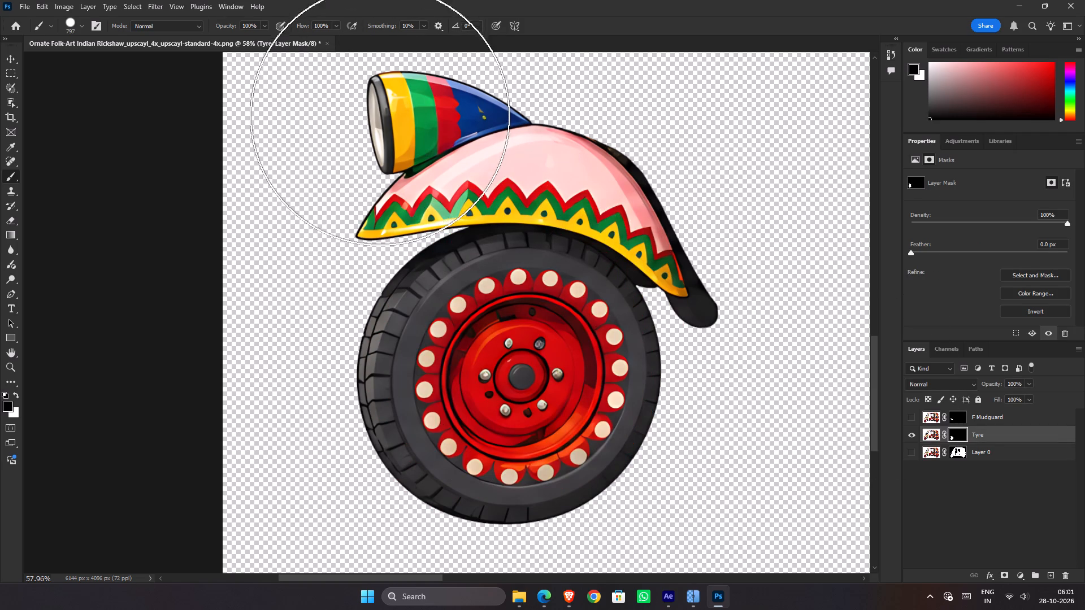
key(space)
key(space)
key(space)
key(space)
key(space)
drag(388, 131, 450, 232)
drag(410, 232, 416, 230)
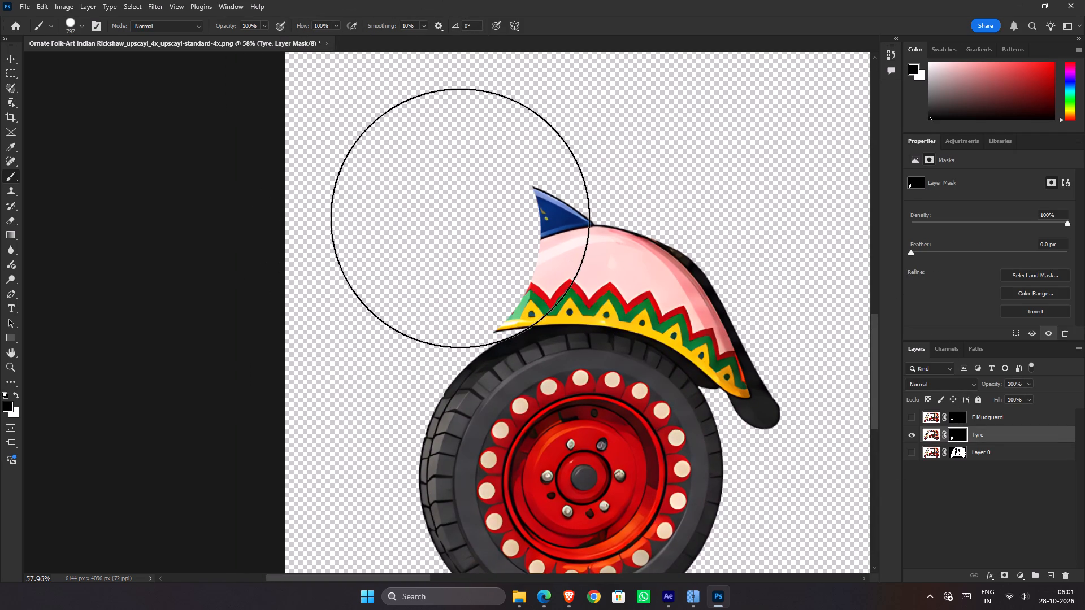
click(462, 212)
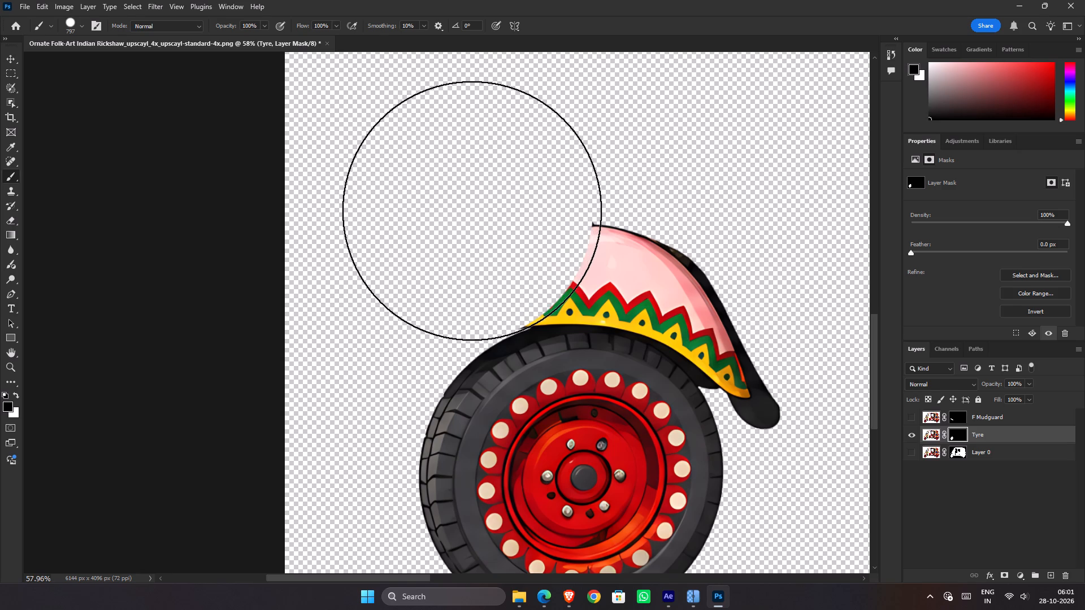
click(472, 211)
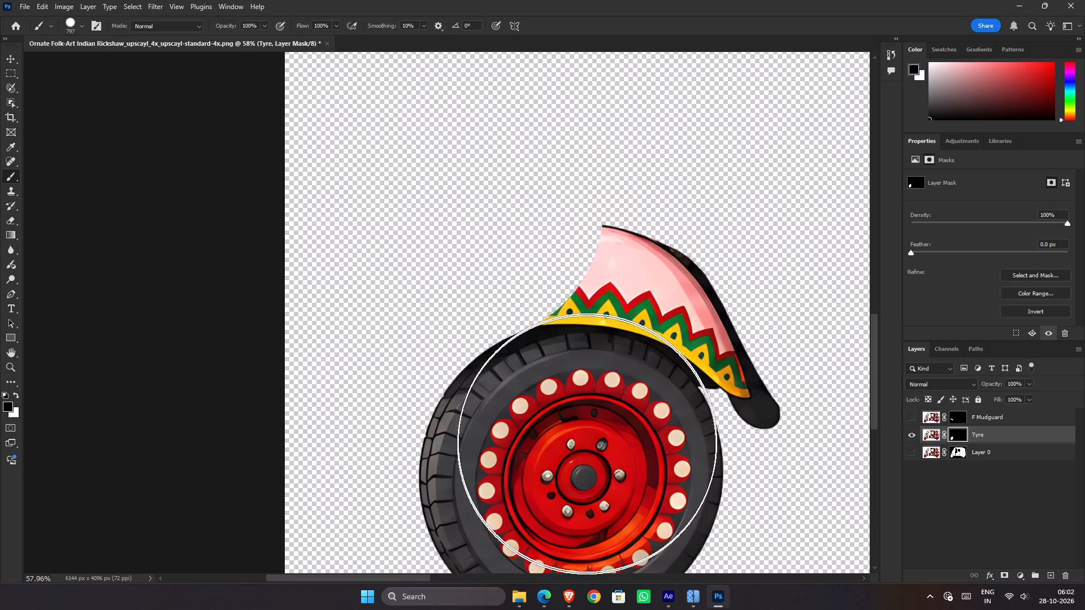
Mask out the rear part of the mudguard and its black flap on the Tyre layer.
key(space)
key(space)
key(space)
key(space)
key(space)
key(space)
key(space)
key(space)
key(space)
key(space)
key(space)
key(space)
key(space)
drag(580, 395, 543, 311)
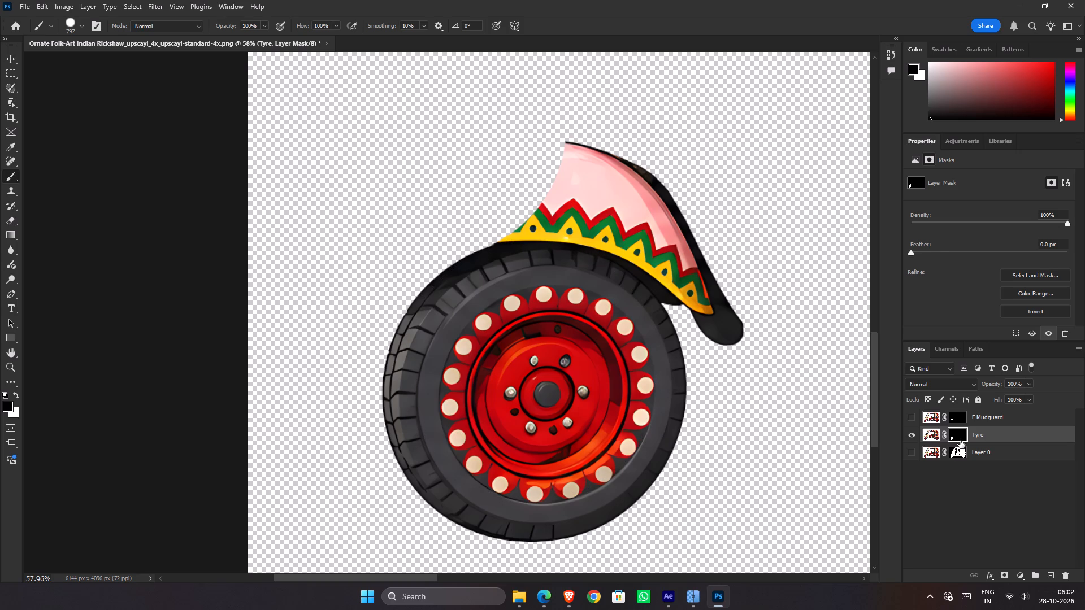
click(785, 253)
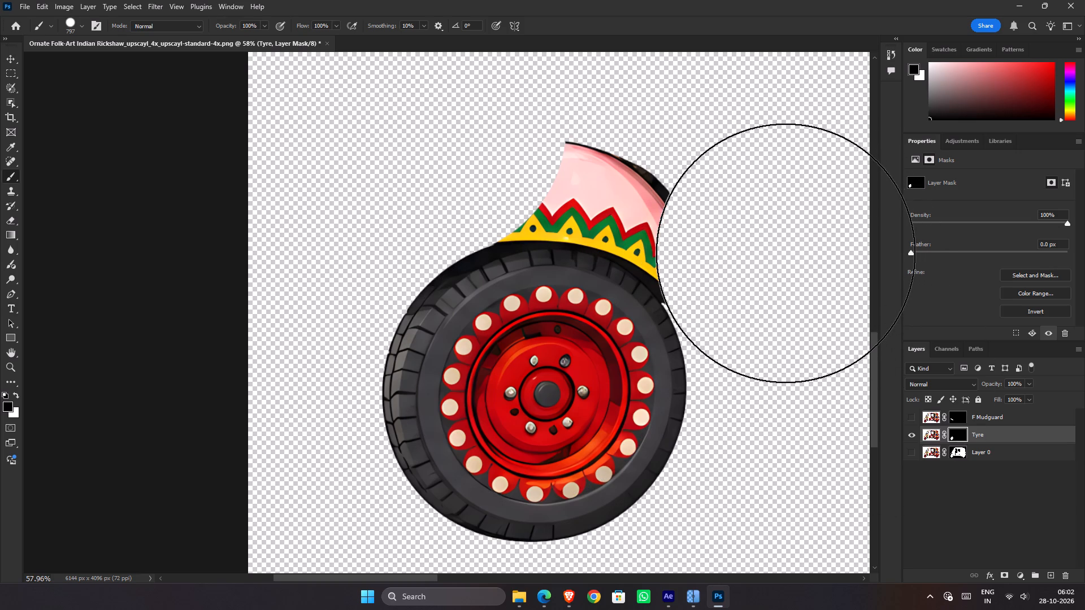
click(775, 241)
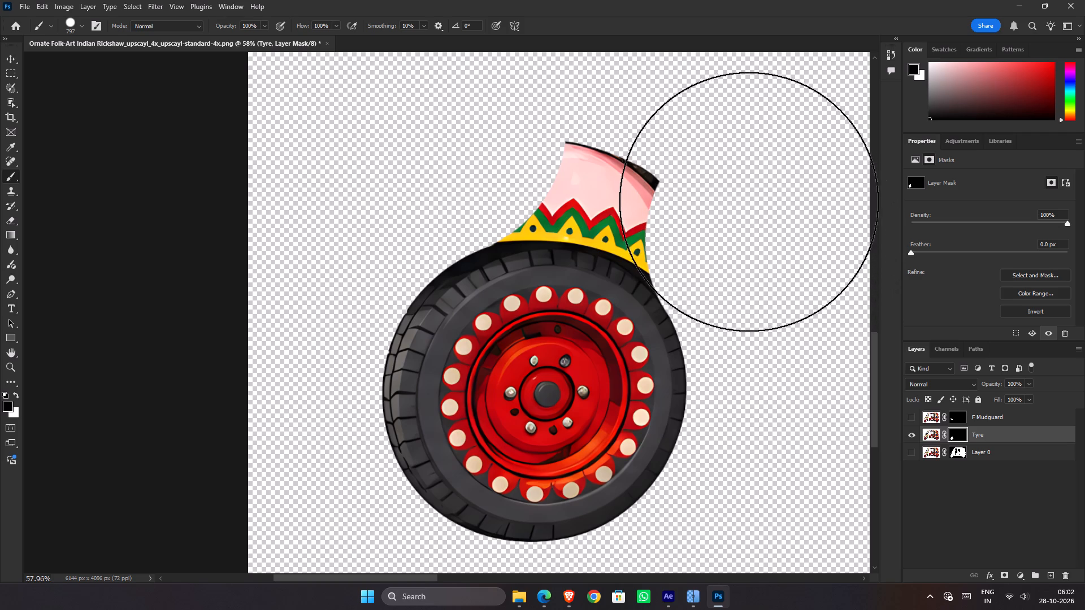
click(742, 199)
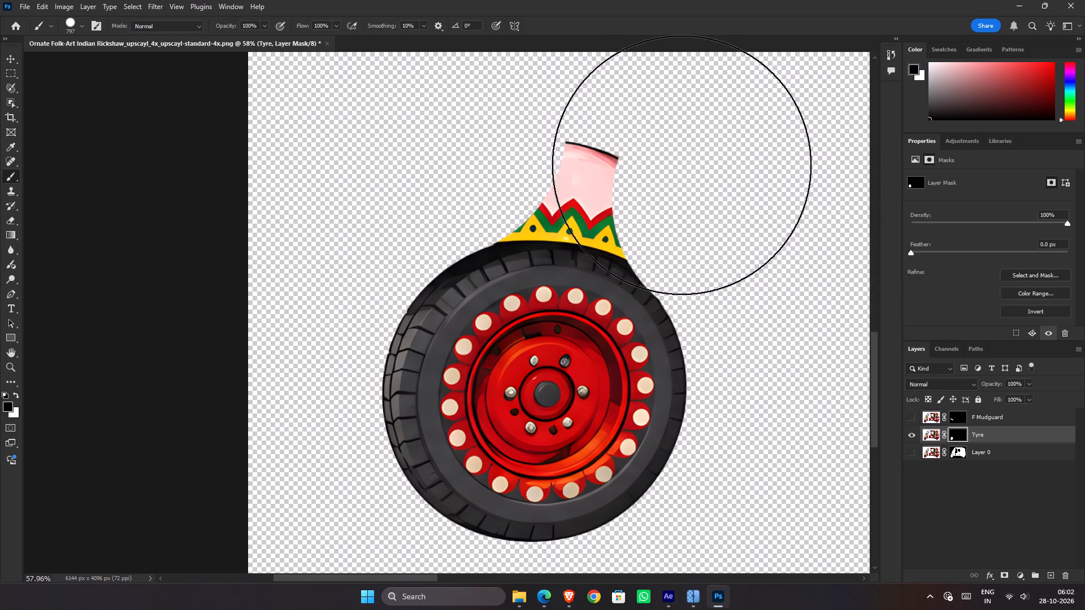
Mask out the remaining patterned piece of mudguard above the tyre, following the tyre's top curve.
click(515, 108)
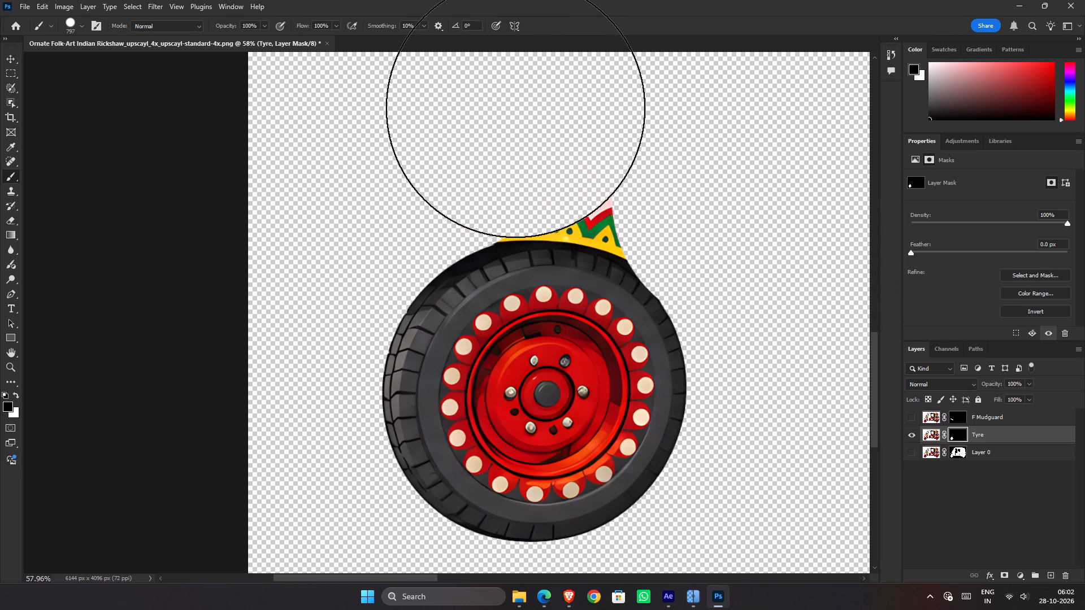
click(474, 115)
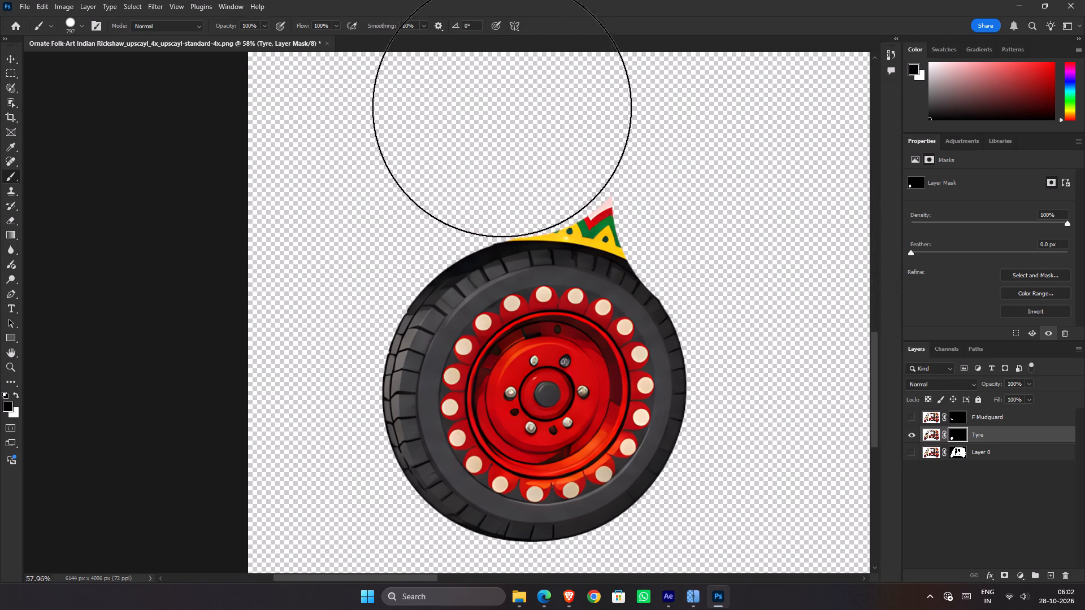
click(476, 116)
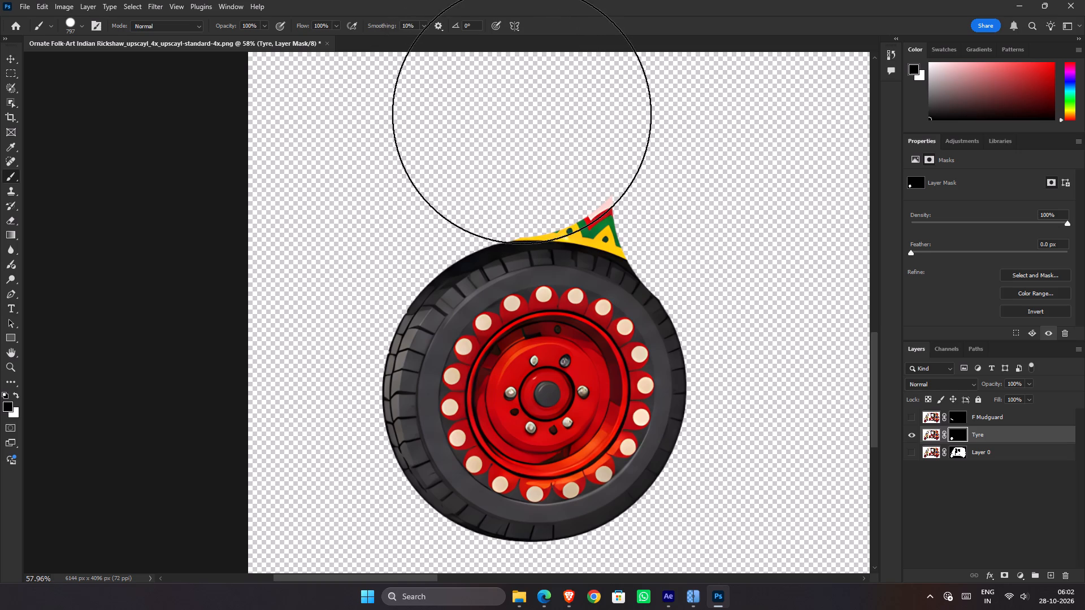
click(524, 112)
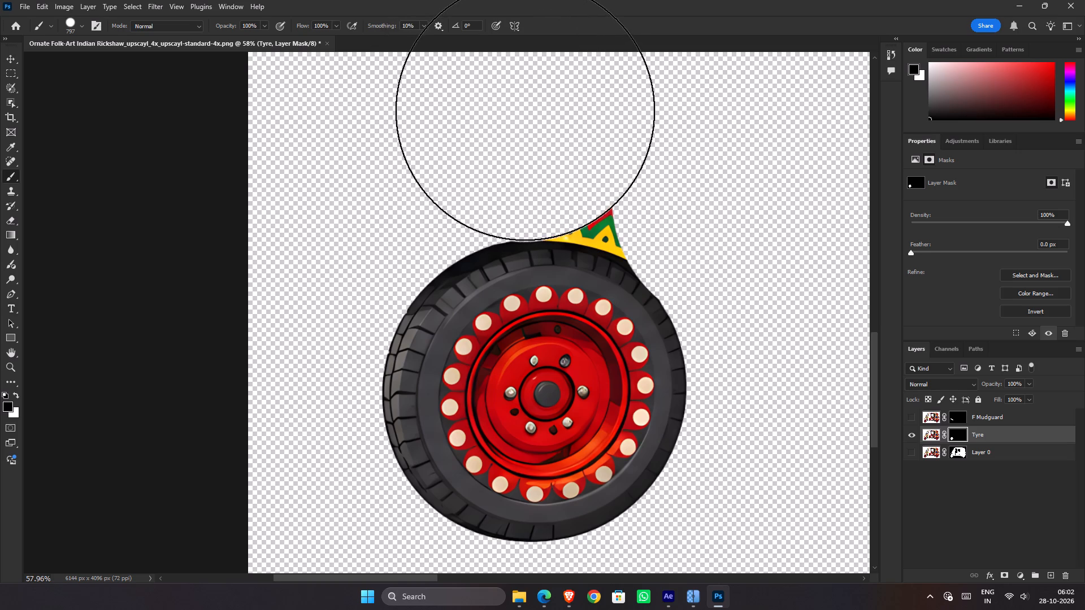
click(545, 112)
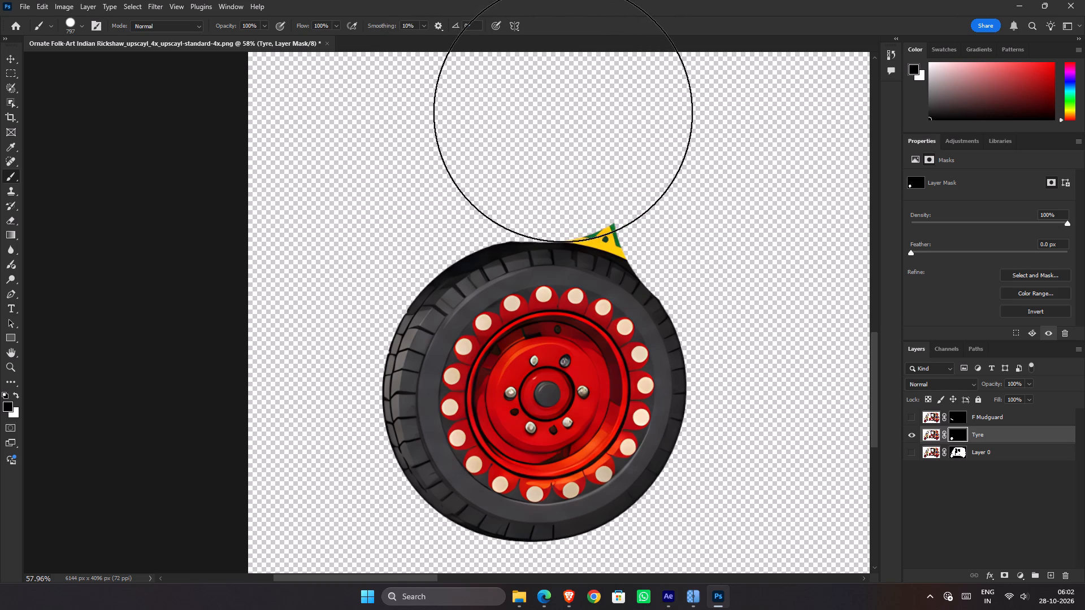
click(564, 112)
click(593, 116)
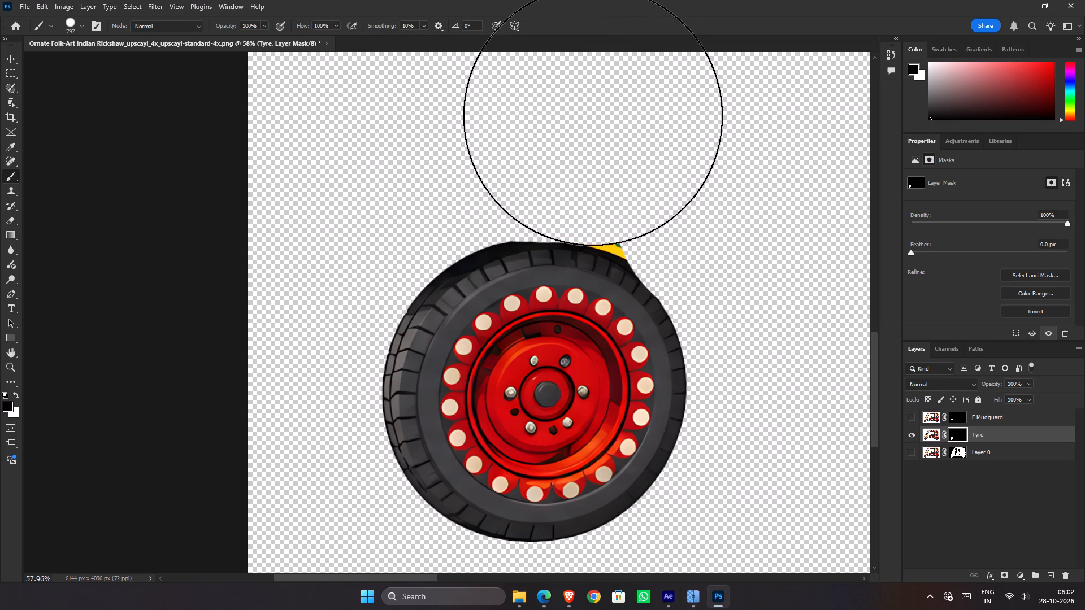
click(624, 123)
click(643, 127)
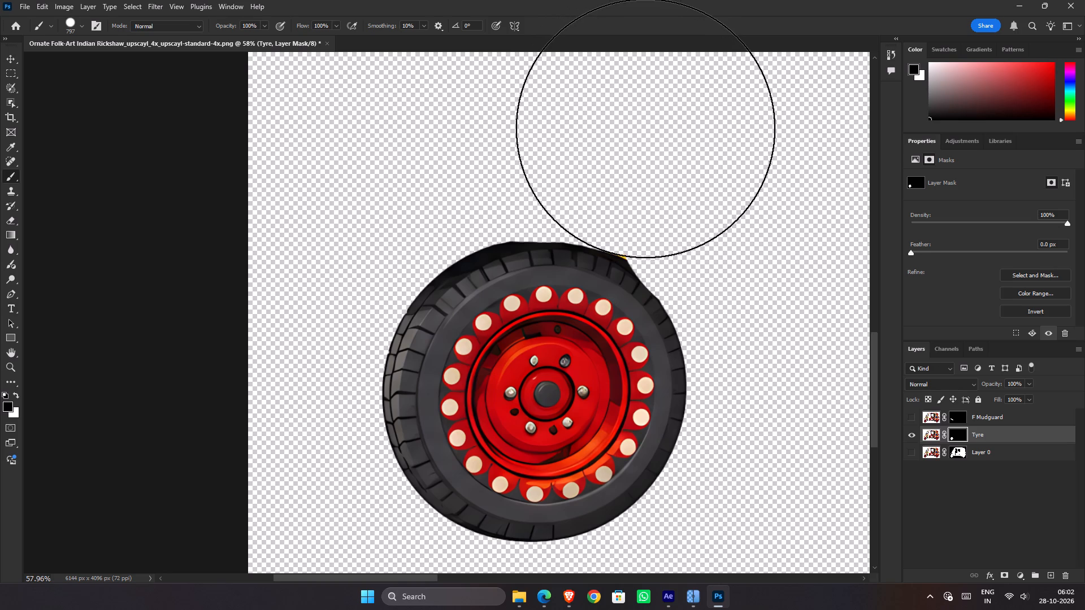
click(652, 130)
click(670, 136)
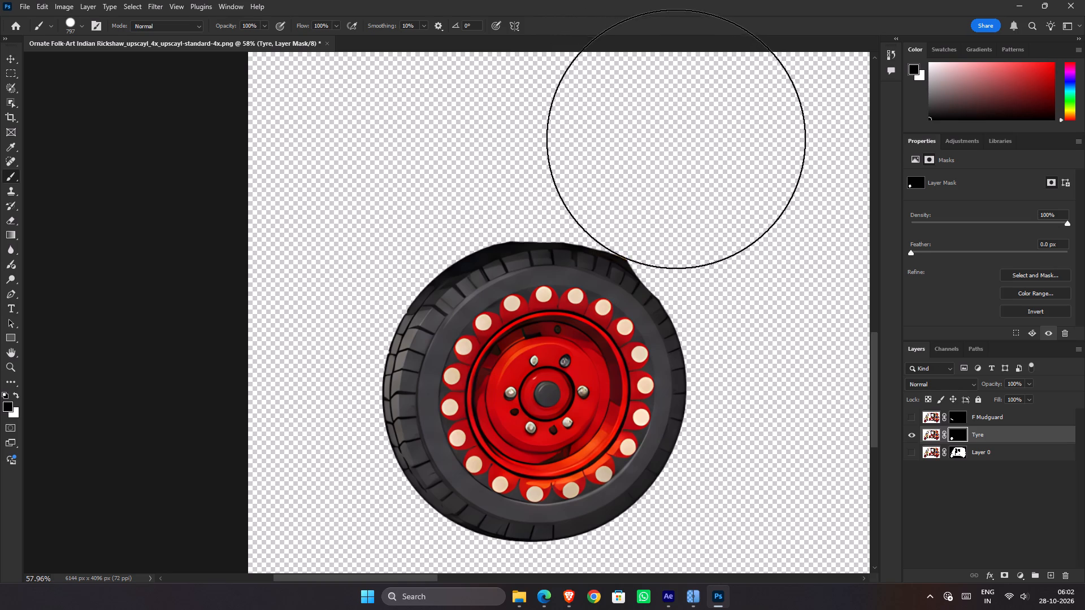
Trim the leftover black mudguard edge along the tyre's upper rear curve on the Tyre mask.
click(683, 143)
click(690, 147)
click(693, 149)
click(700, 154)
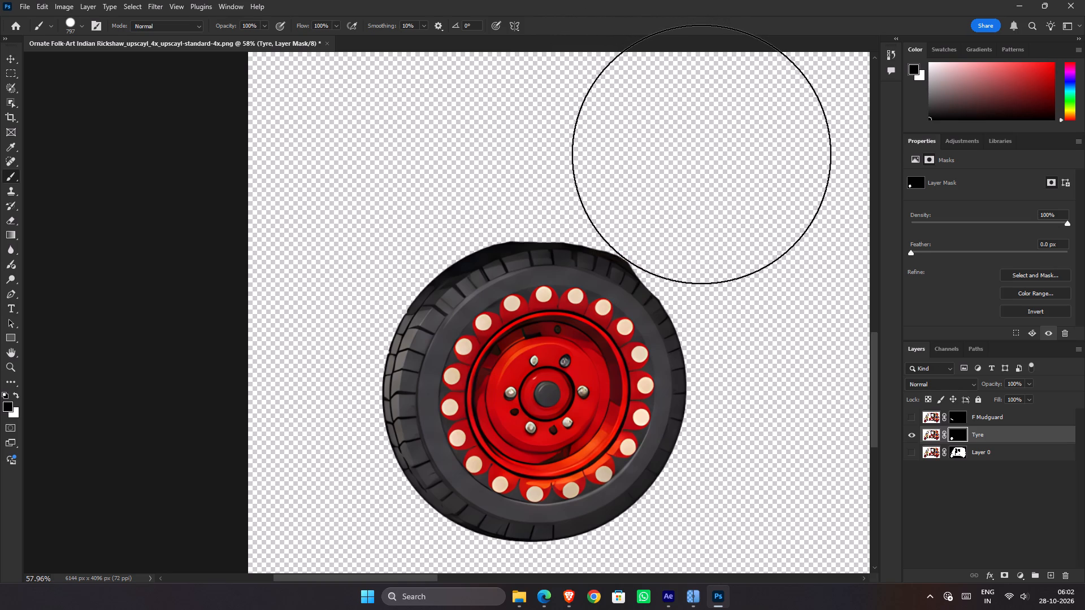
click(705, 158)
click(704, 162)
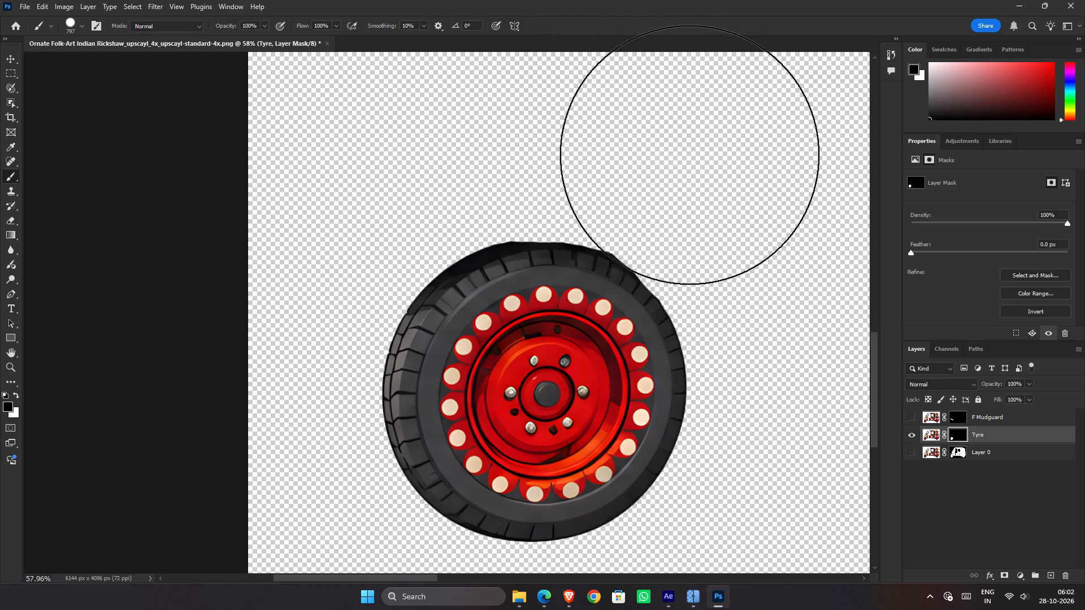
click(688, 151)
click(675, 145)
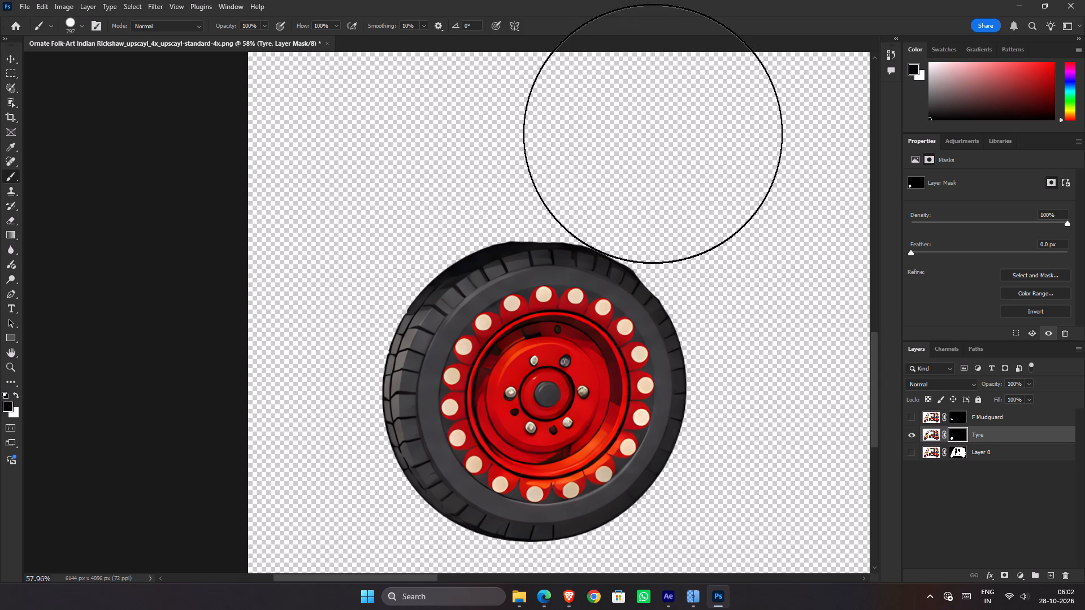
click(653, 131)
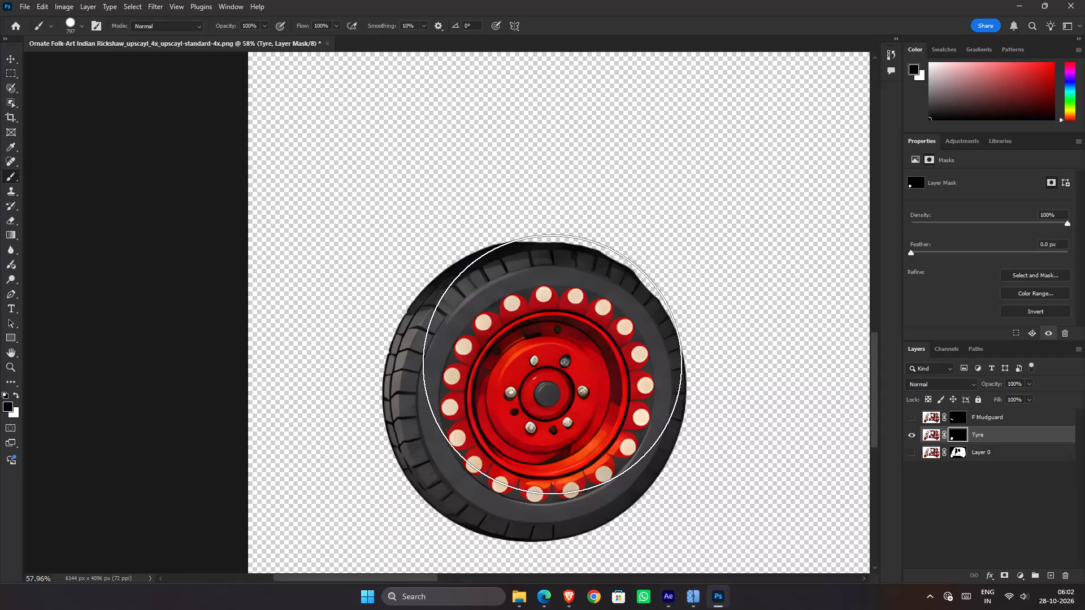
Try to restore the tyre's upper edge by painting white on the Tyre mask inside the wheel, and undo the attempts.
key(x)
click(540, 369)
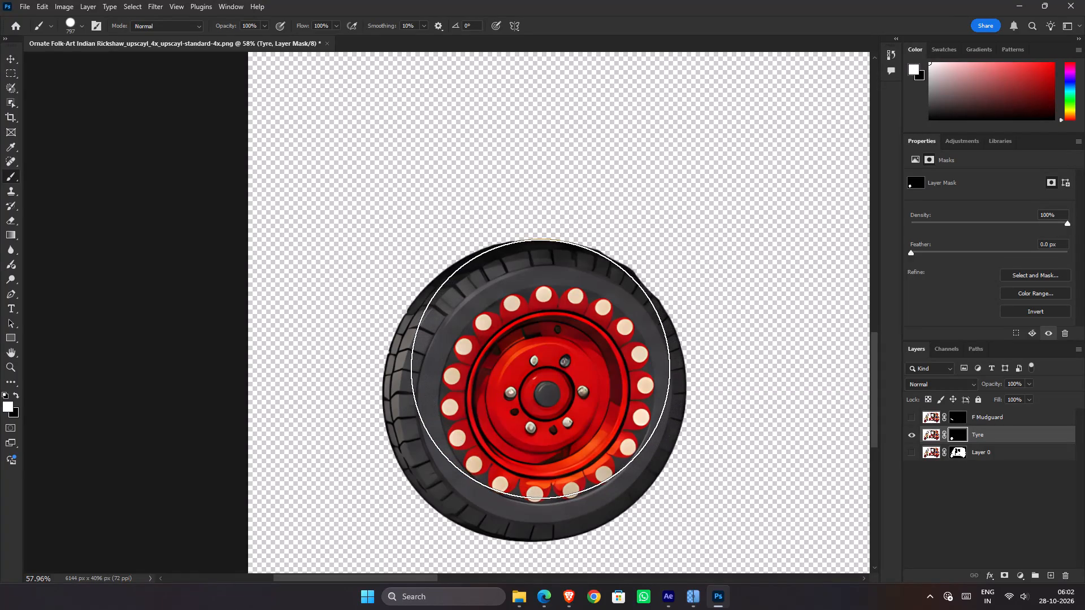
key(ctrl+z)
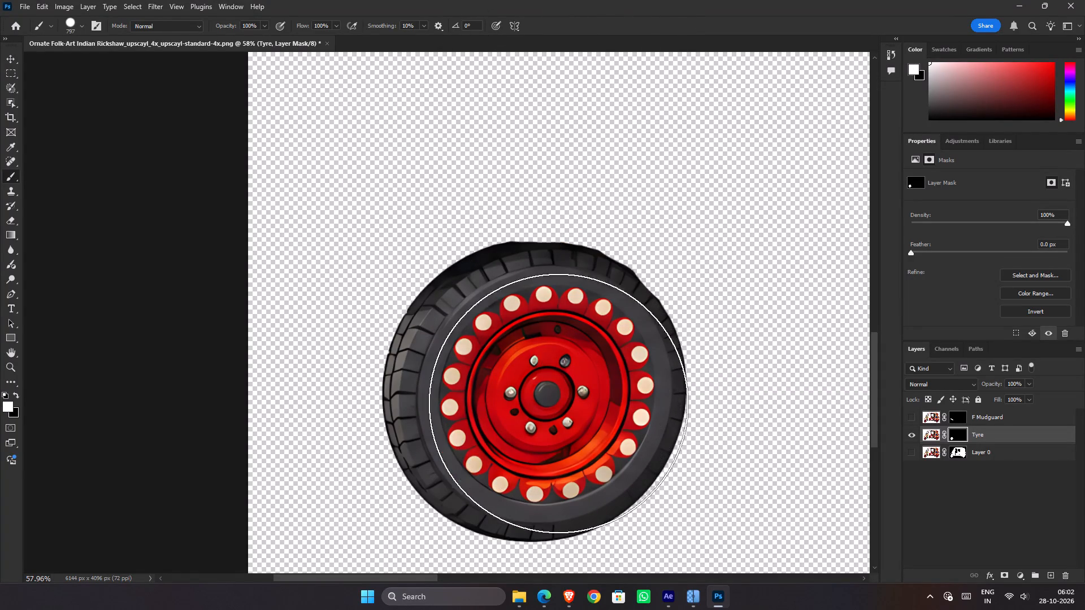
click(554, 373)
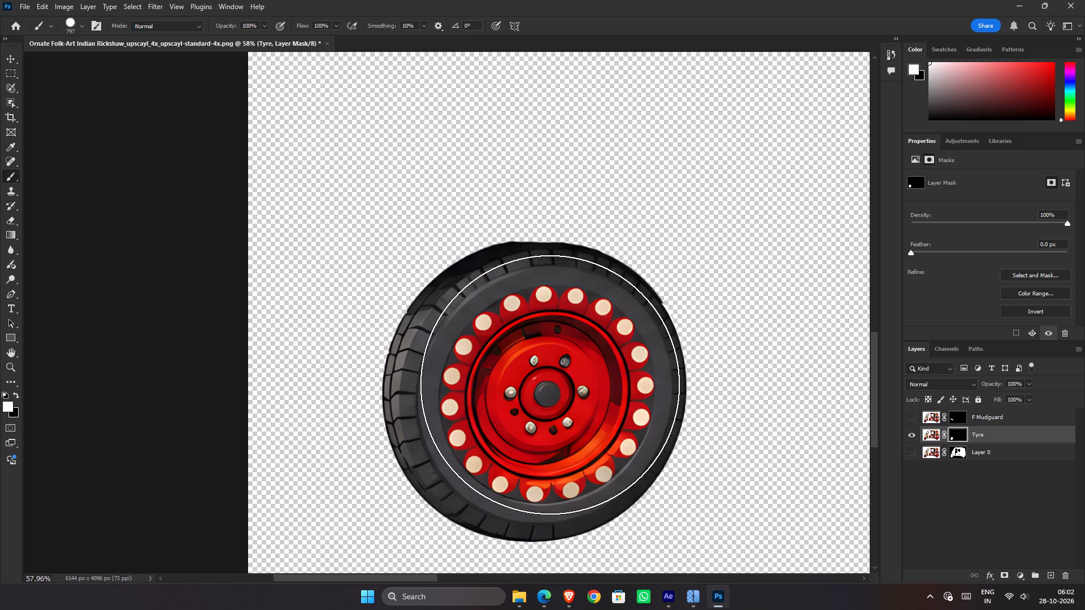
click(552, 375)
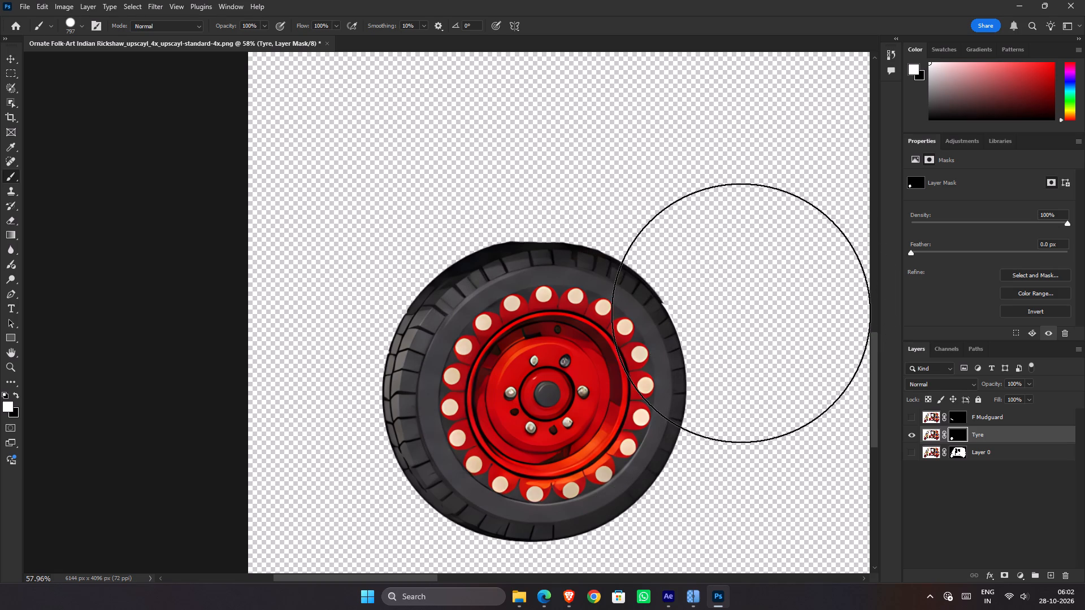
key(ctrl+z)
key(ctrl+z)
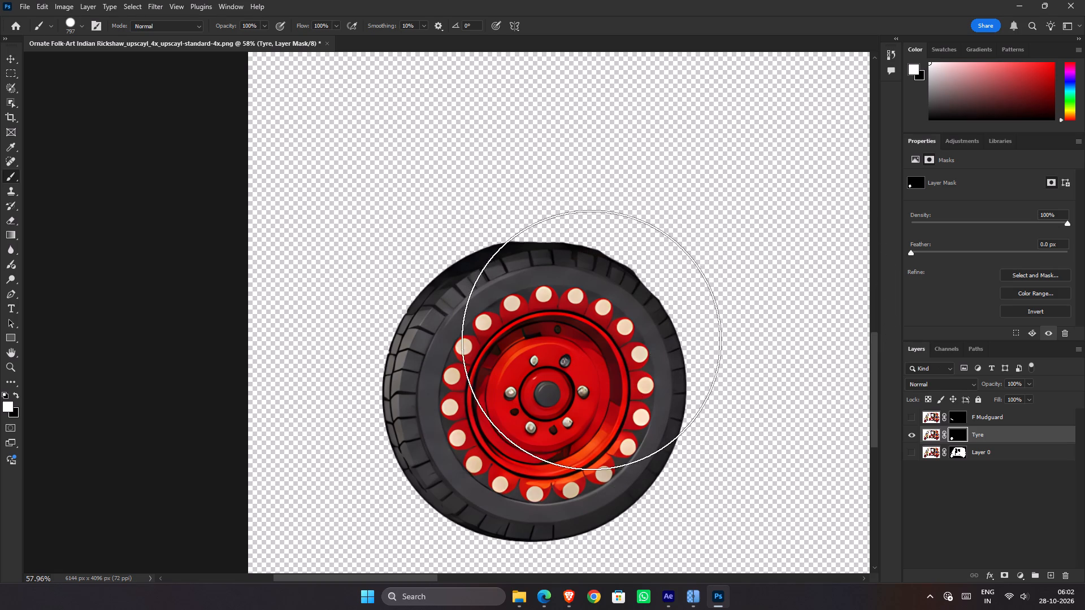
Smooth the tyre's upper rear edge on the Tyre mask using black and a smaller 398 px brush.
scroll(592, 313, up, 1)
alt+right_drag(652, 283, 580, 276)
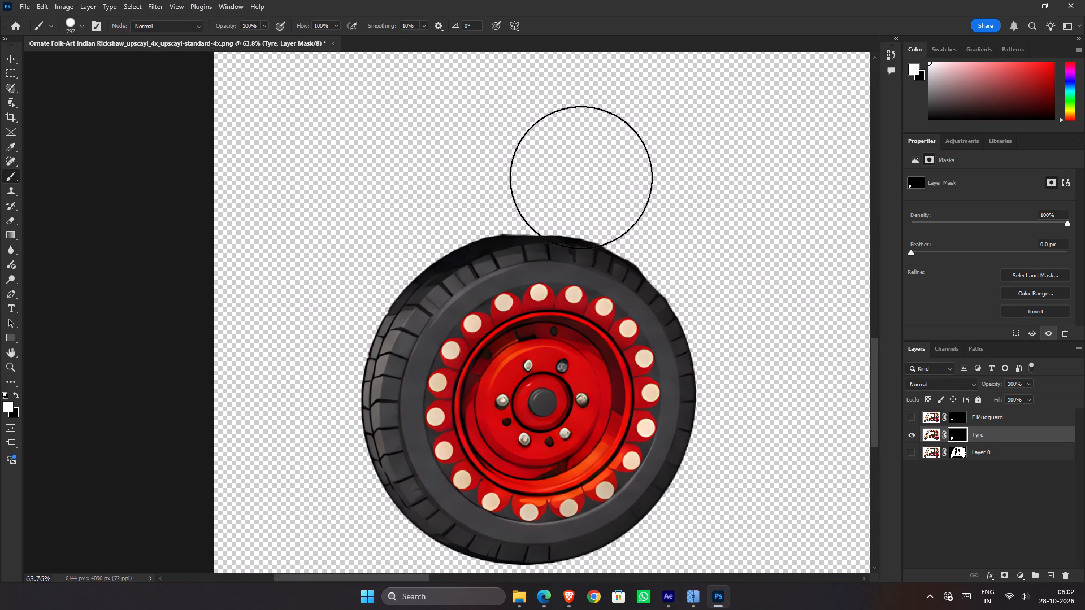
drag(588, 165, 598, 166)
key(ctrl+z)
key(x)
drag(600, 170, 602, 170)
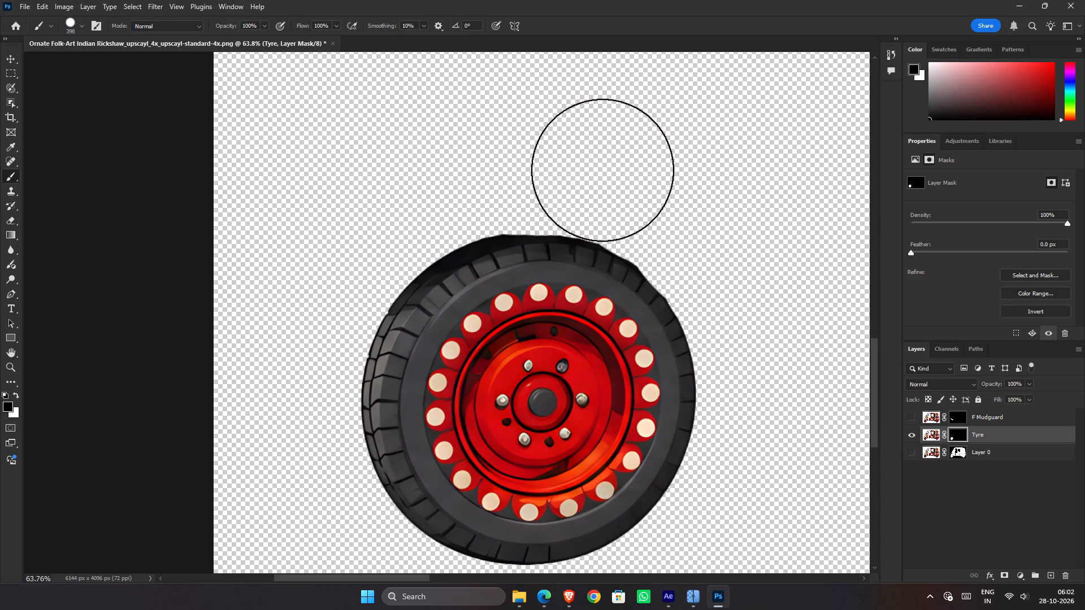
drag(602, 170, 687, 217)
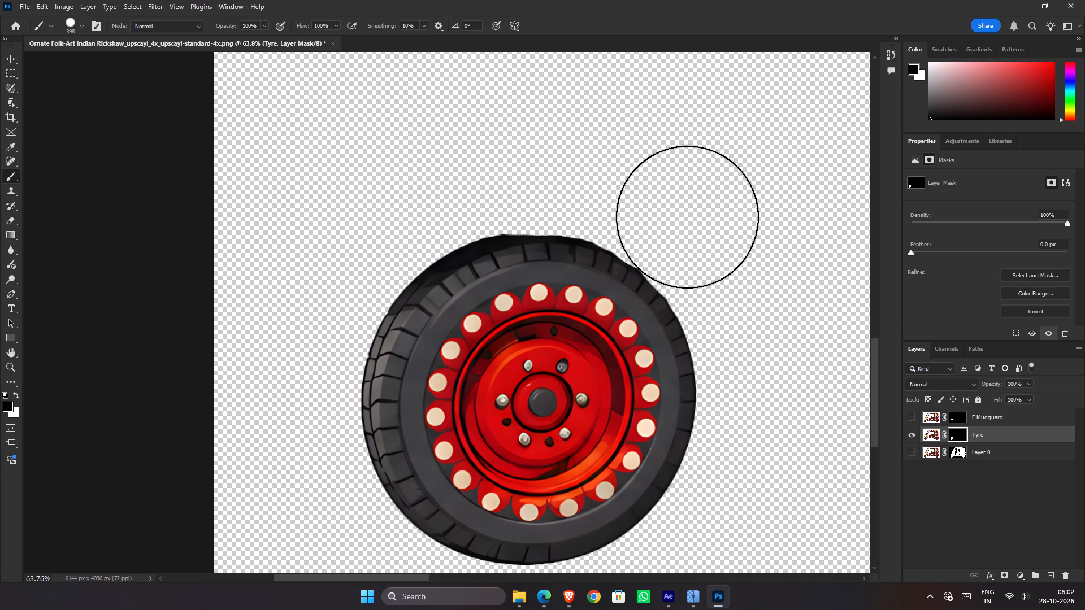
drag(687, 217, 690, 218)
click(686, 218)
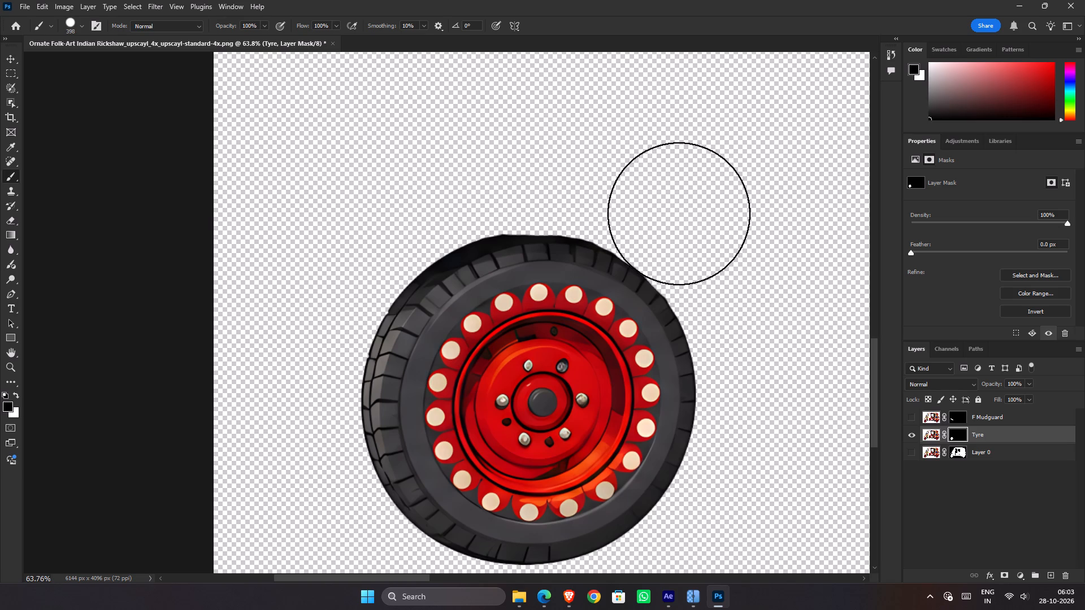
click(679, 213)
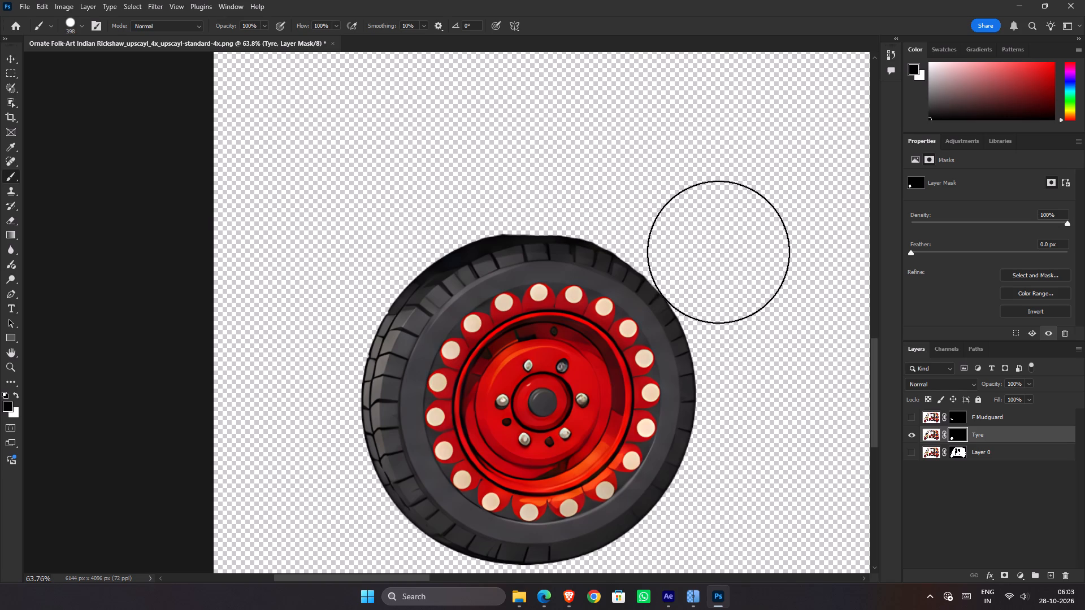
click(719, 252)
Smooth the tyre's topmost edge on the Tyre mask by painting black just above it with the 398 px brush.
click(611, 176)
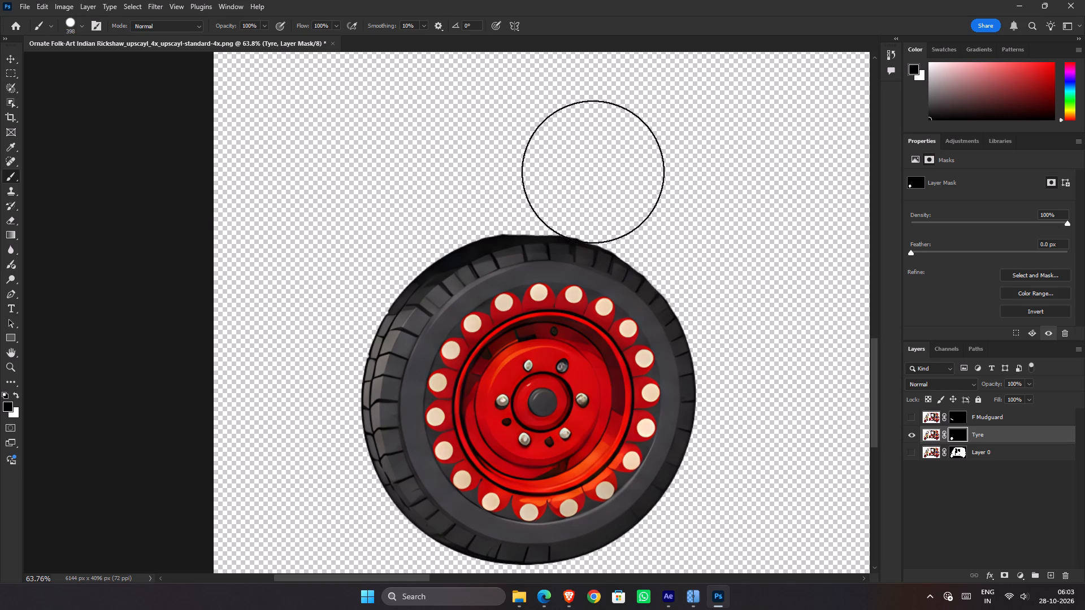
click(593, 172)
click(571, 168)
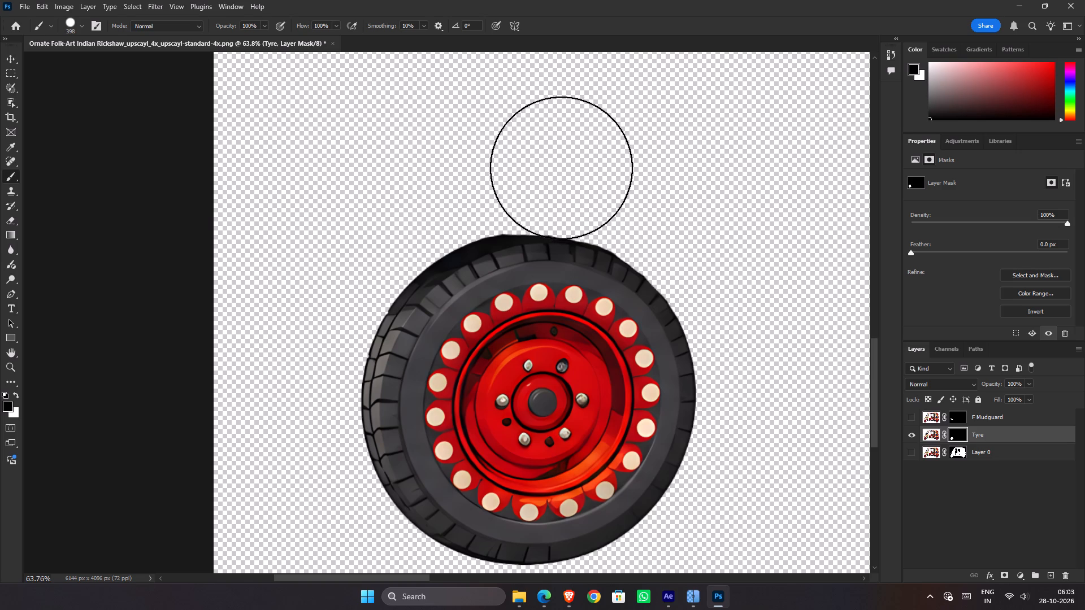
click(561, 168)
click(569, 166)
click(578, 169)
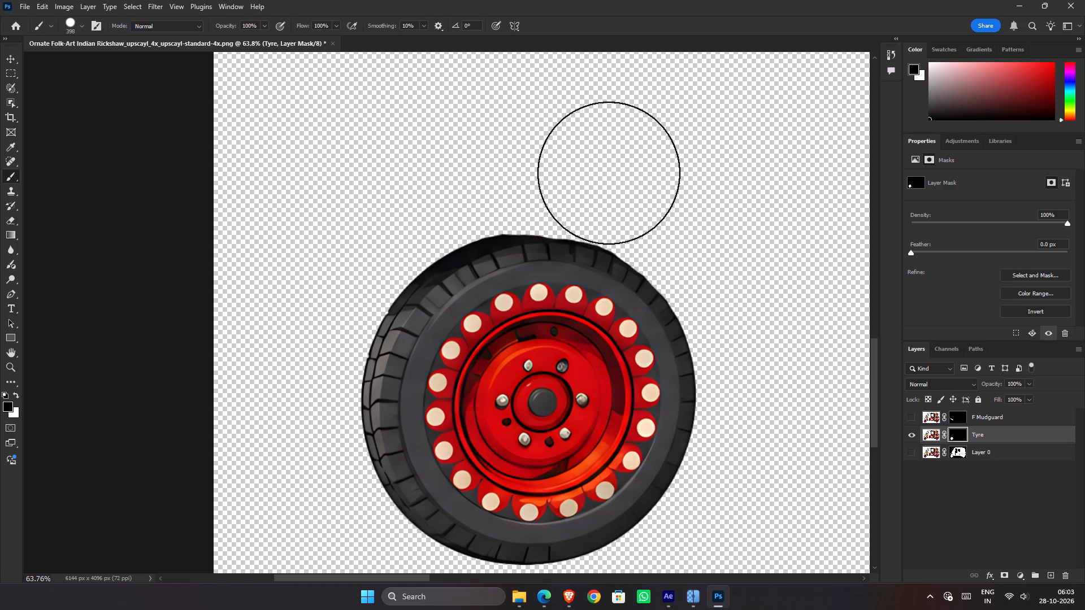
click(527, 161)
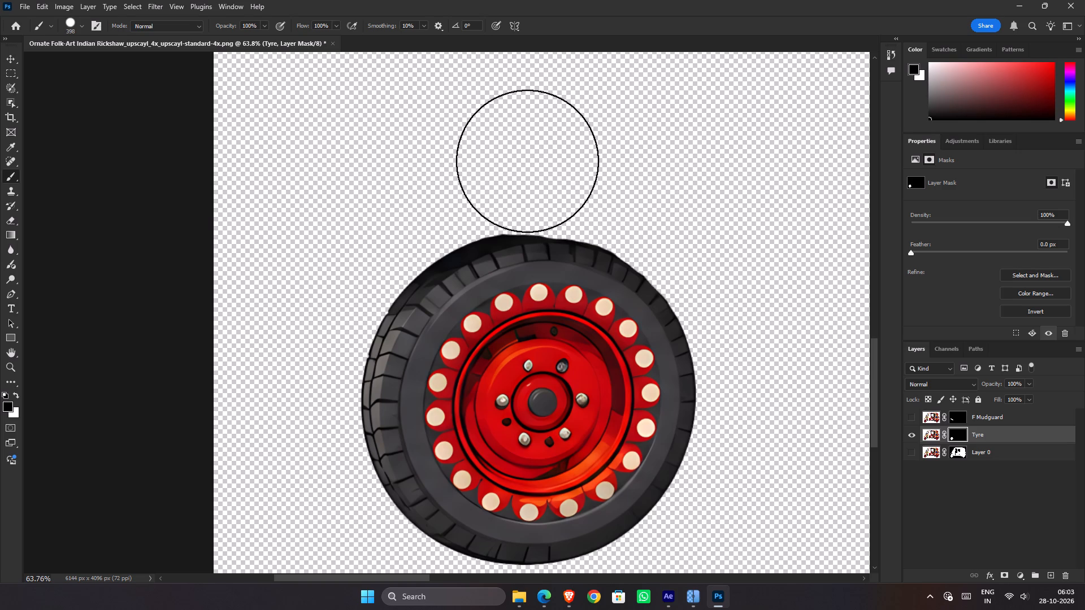
click(511, 163)
drag(502, 163, 465, 162)
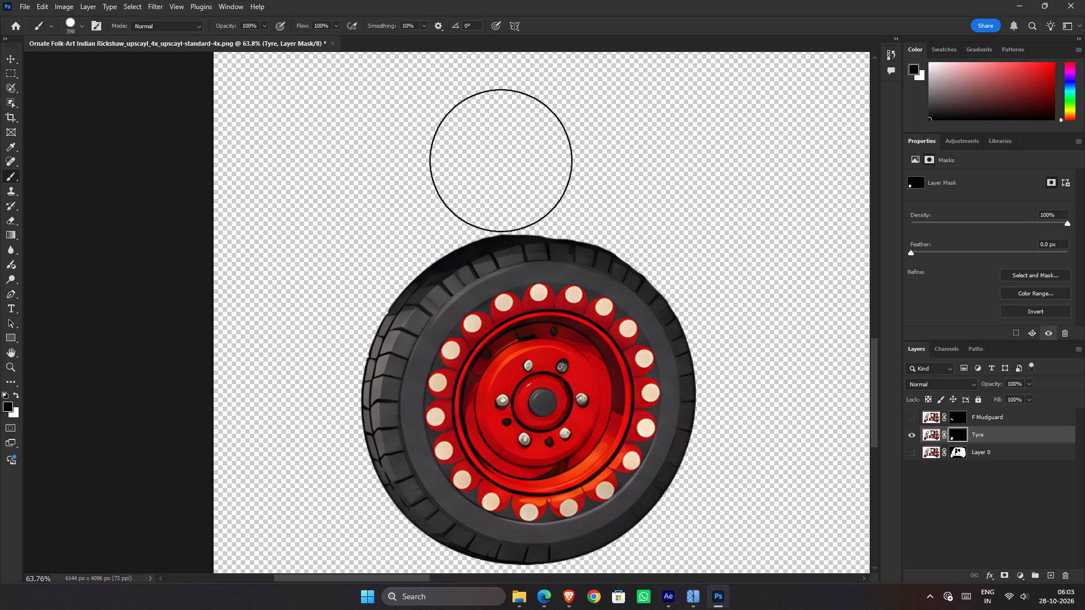
Restore the tyre's upper tread edge by painting white inside the wheel on the Tyre mask with a 500 px brush.
key(x)
alt+right_drag(551, 310, 571, 311)
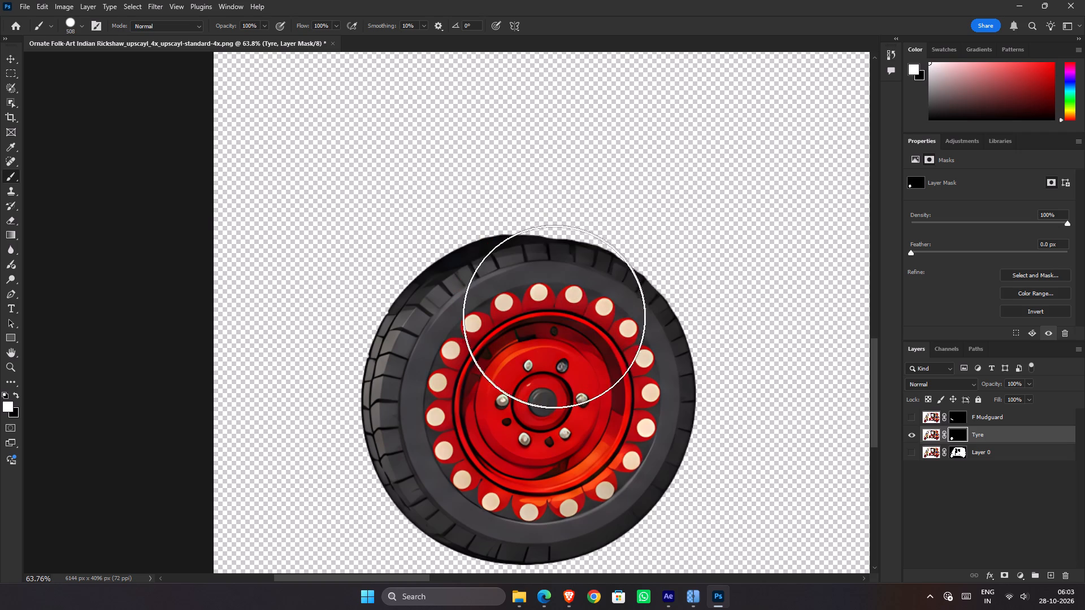
click(540, 326)
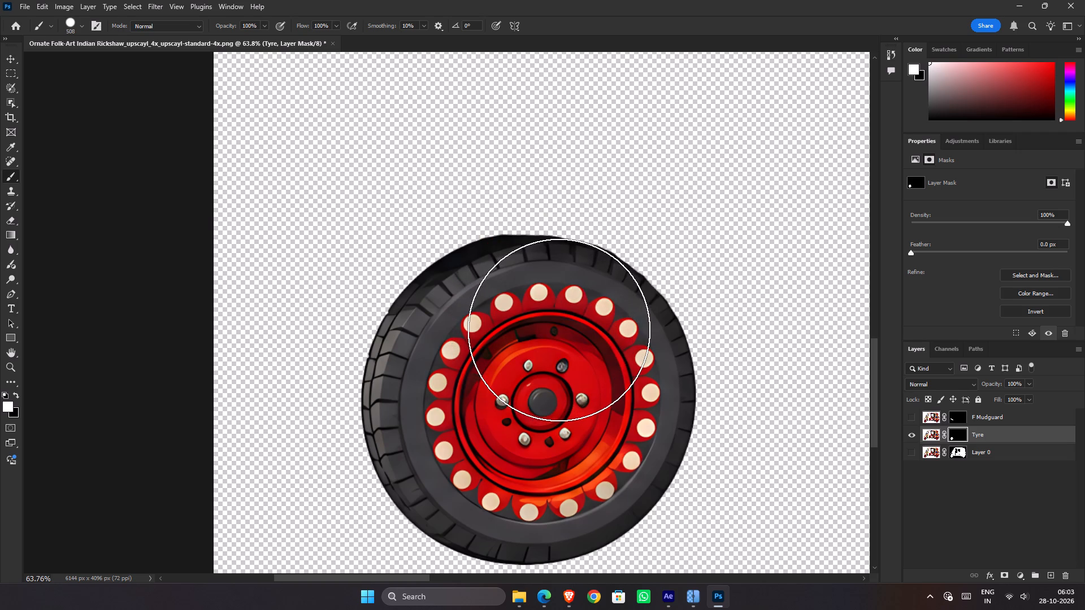
click(560, 328)
click(575, 337)
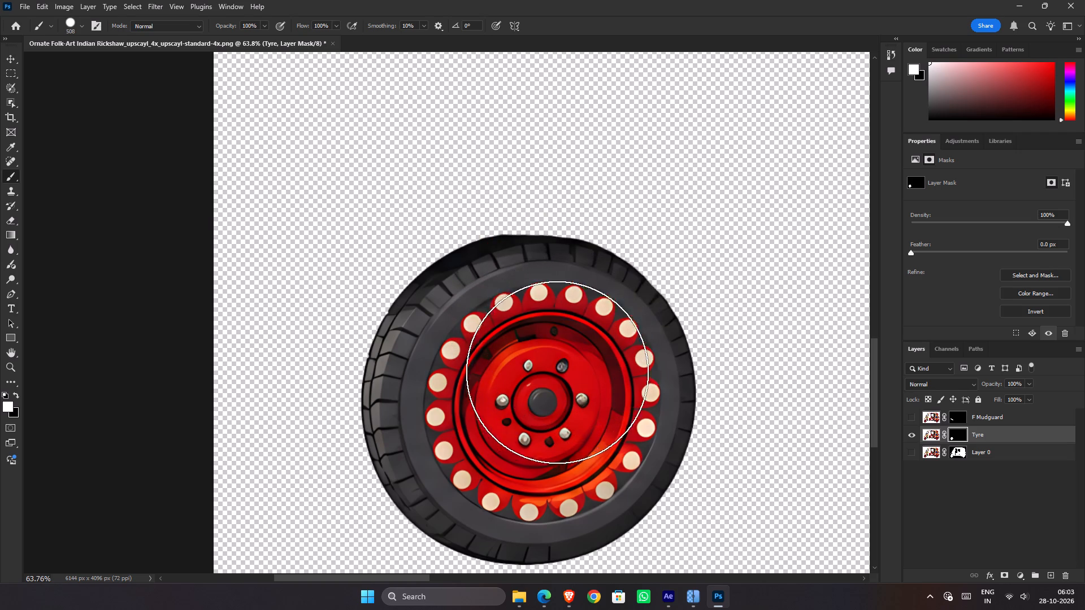
Make Layer 0 the only visible layer, with F Mudguard and Tyre hidden.
scroll(536, 369, down, 6)
scroll(593, 306, down, 3)
scroll(592, 306, up, 1)
scroll(592, 307, down, 3)
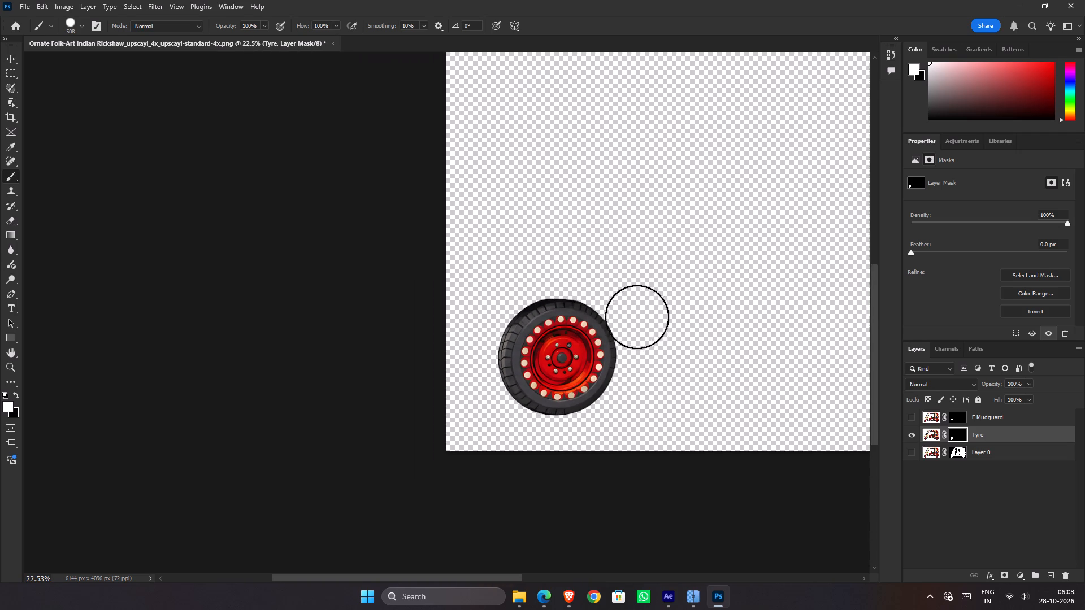
key(v)
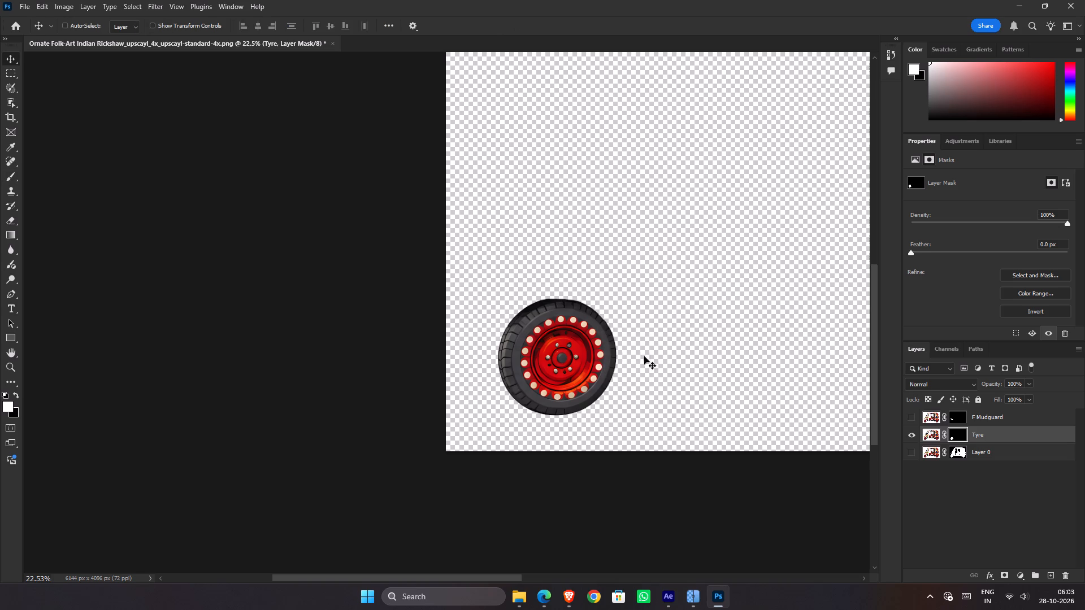
click(912, 420)
scroll(739, 374, down, 1)
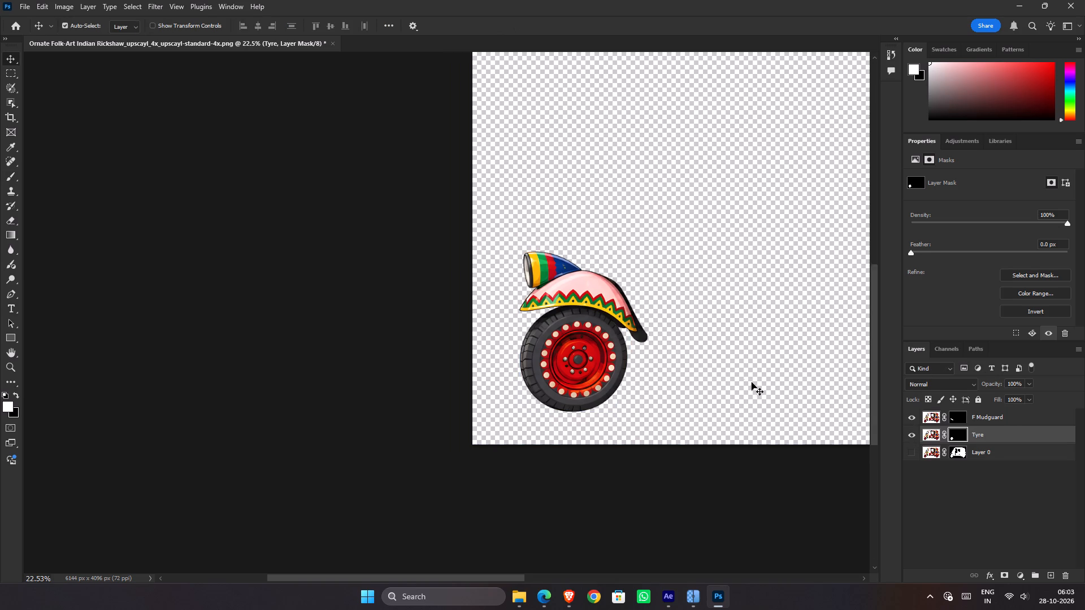
click(913, 453)
drag(912, 439, 912, 417)
Rename Layer 0 as Rikshaw.
click(959, 453)
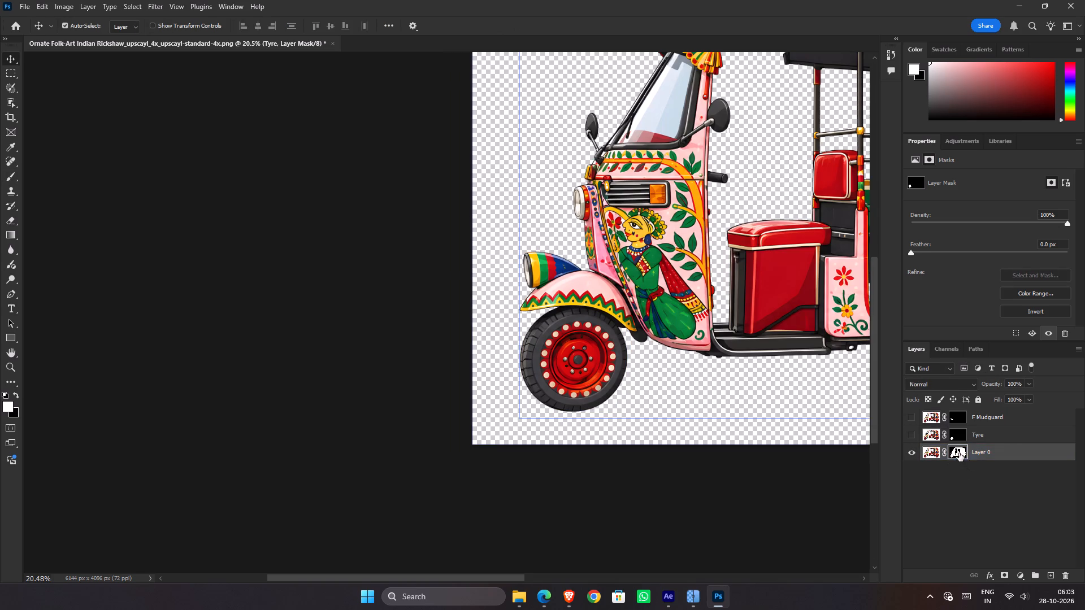
double_click(980, 453)
key(shift+r)
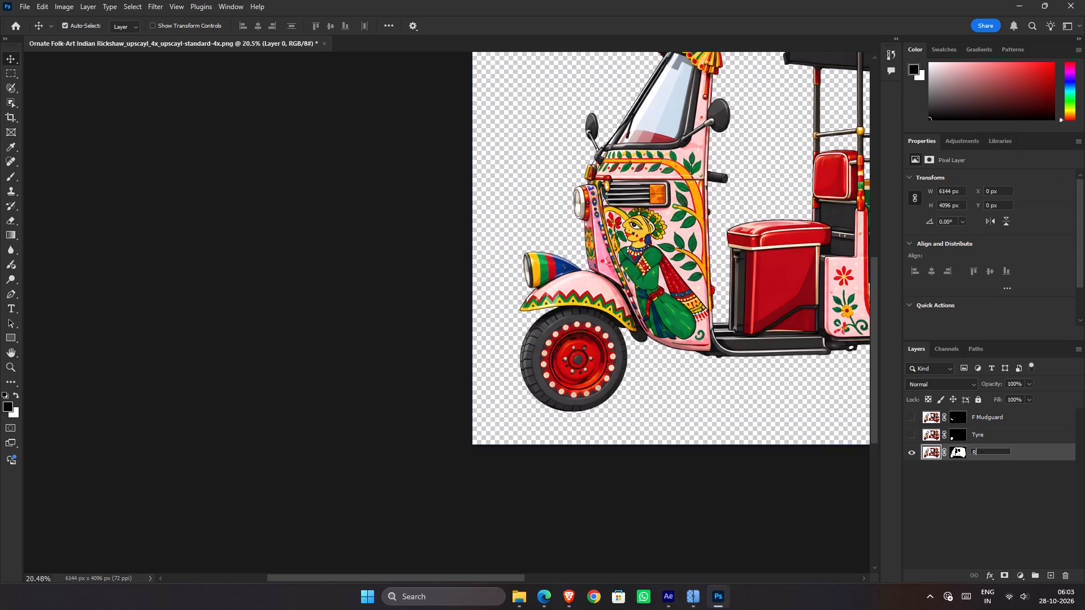
key(i)
key(k)
key(s)
text(ha)
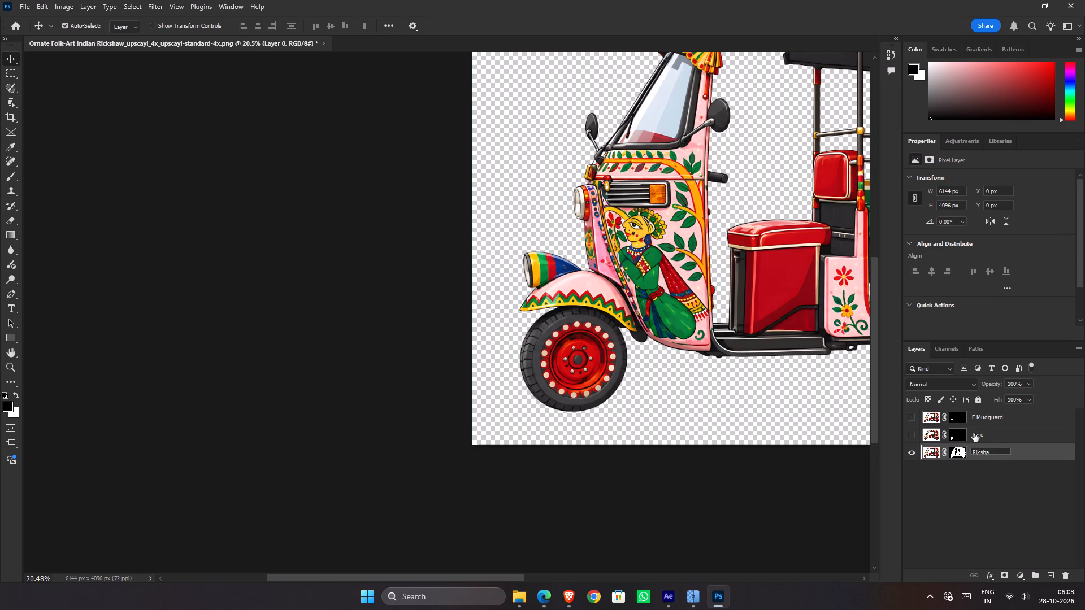
key(w)
key(Return)
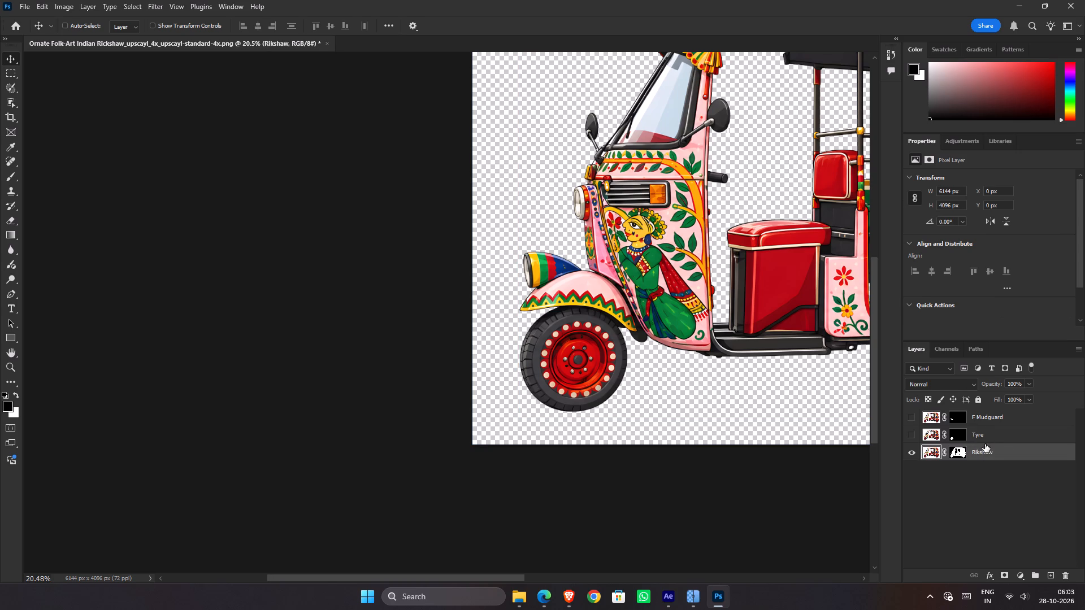
Duplicate the Rikshaw layer, place the copy beneath the original, and hide the copy.
key(ctrl+j)
drag(993, 452, 980, 502)
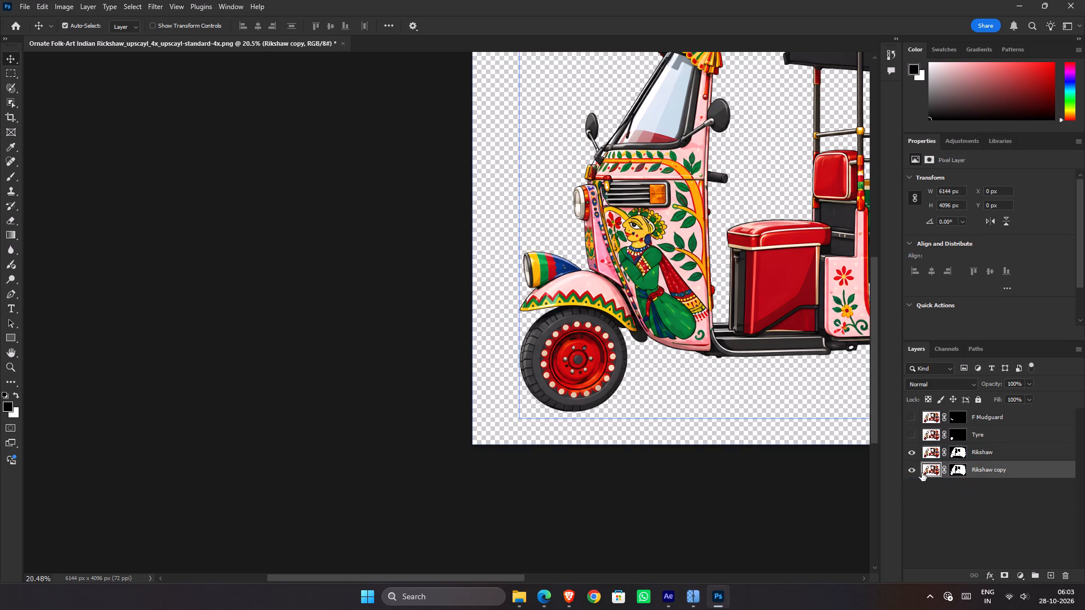
click(912, 472)
Mask out the lower part of the front wheel on the Rikshaw mask using black and a 500 px brush.
click(959, 455)
scroll(657, 380, up, 4)
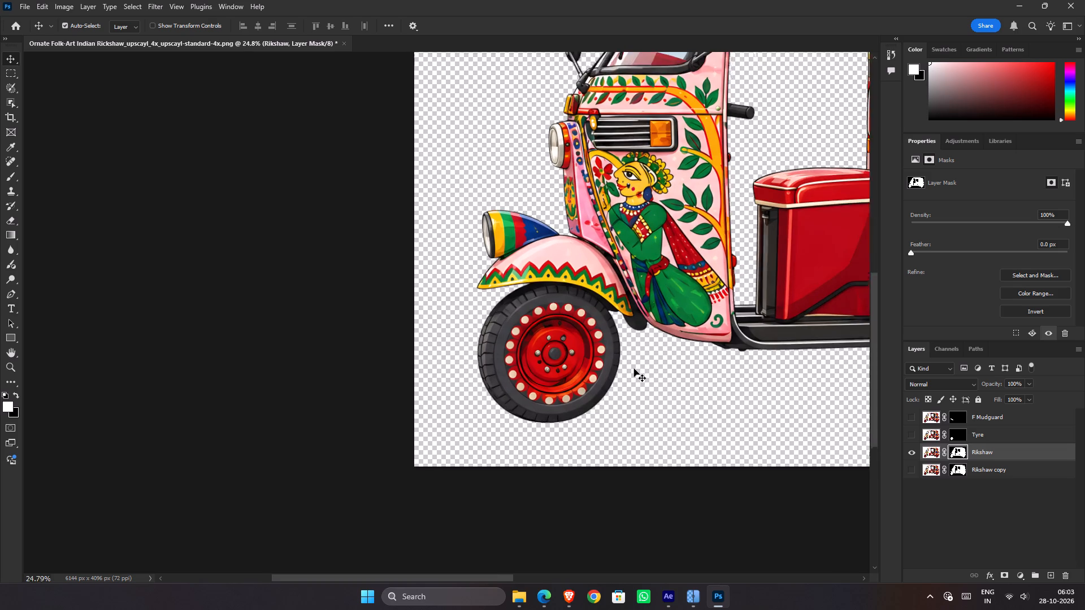
key(b)
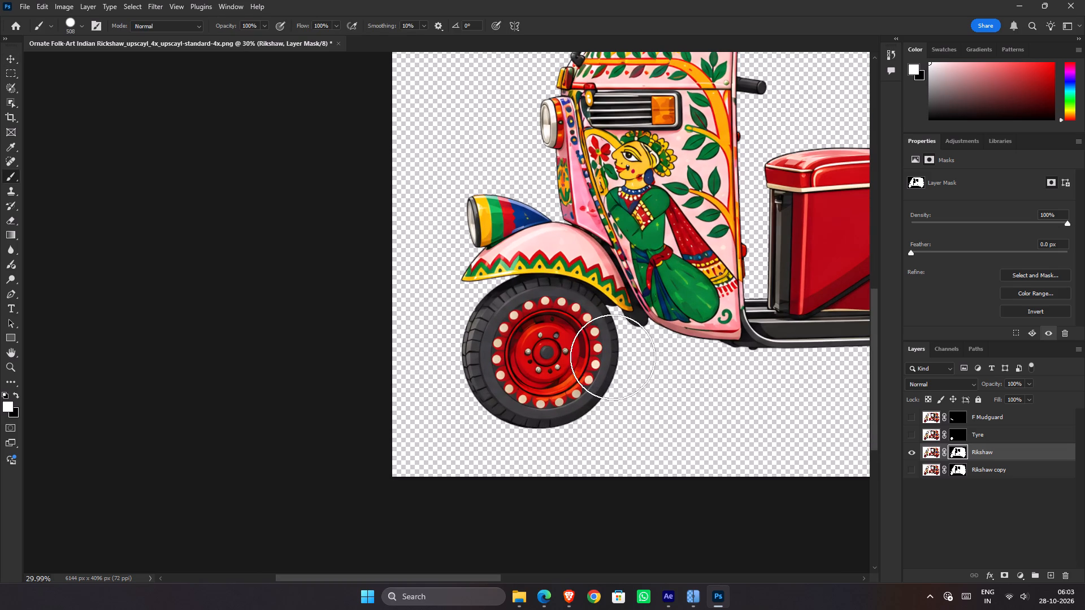
scroll(613, 357, up, 2)
scroll(613, 357, down, 1)
scroll(613, 357, up, 2)
drag(594, 376, 590, 385)
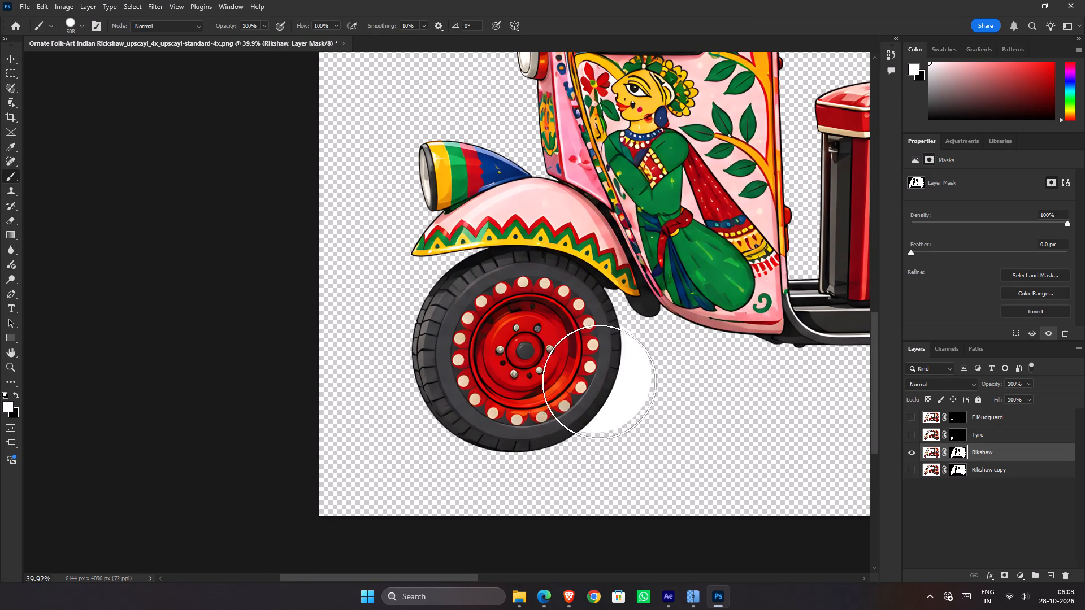
key(ctrl+z)
key(x)
drag(598, 377, 478, 366)
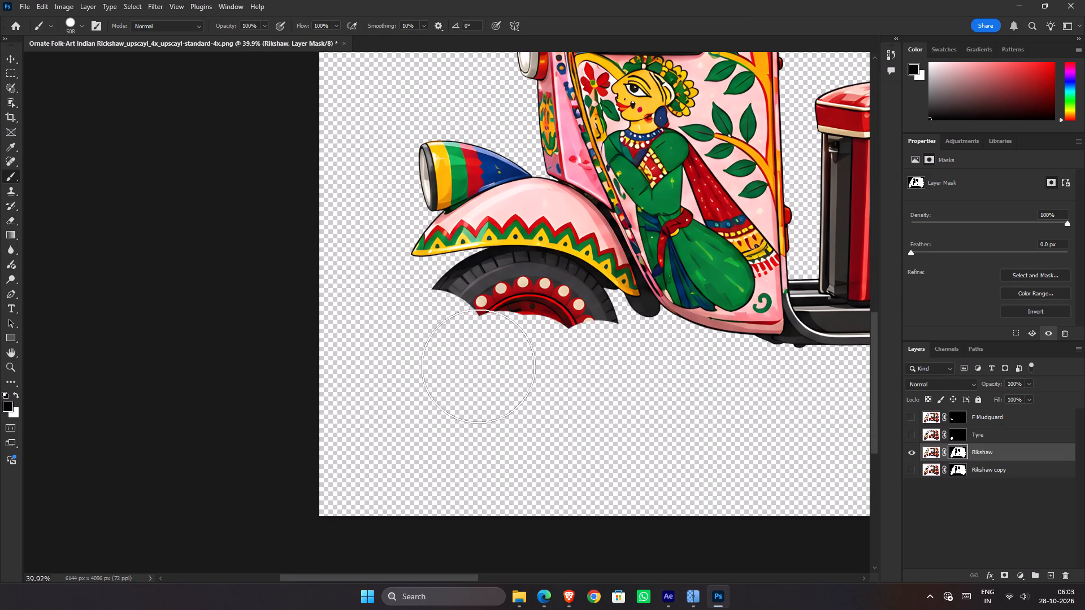
drag(478, 366, 402, 289)
Mask out the striped front lamp, the front part of the mudguard and most of the remaining wheel on the Rikshaw mask.
scroll(391, 217, up, 4)
drag(439, 152, 466, 181)
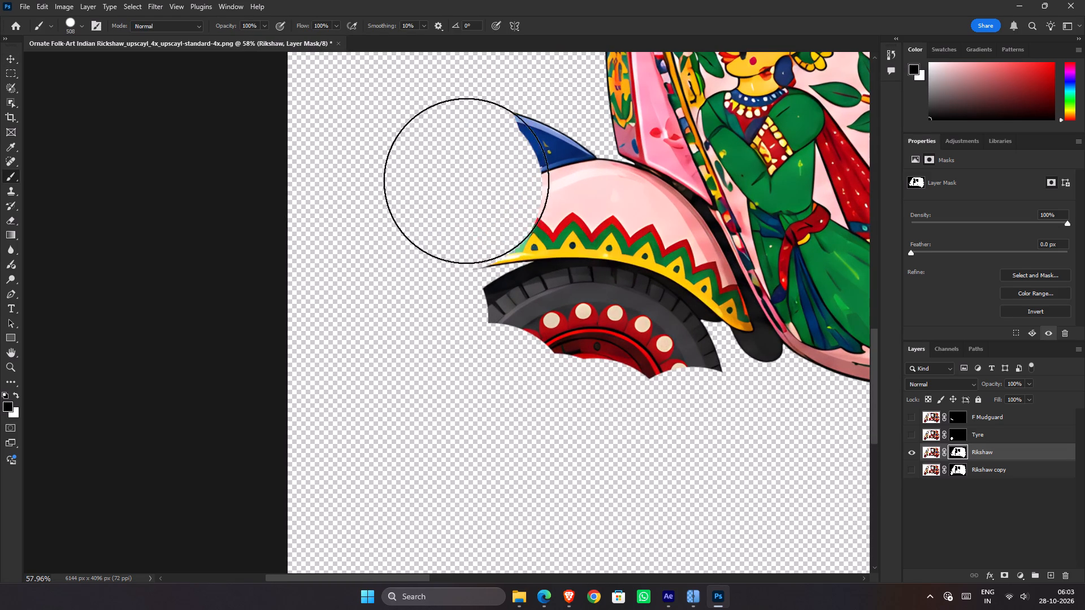
drag(466, 181, 539, 194)
click(576, 229)
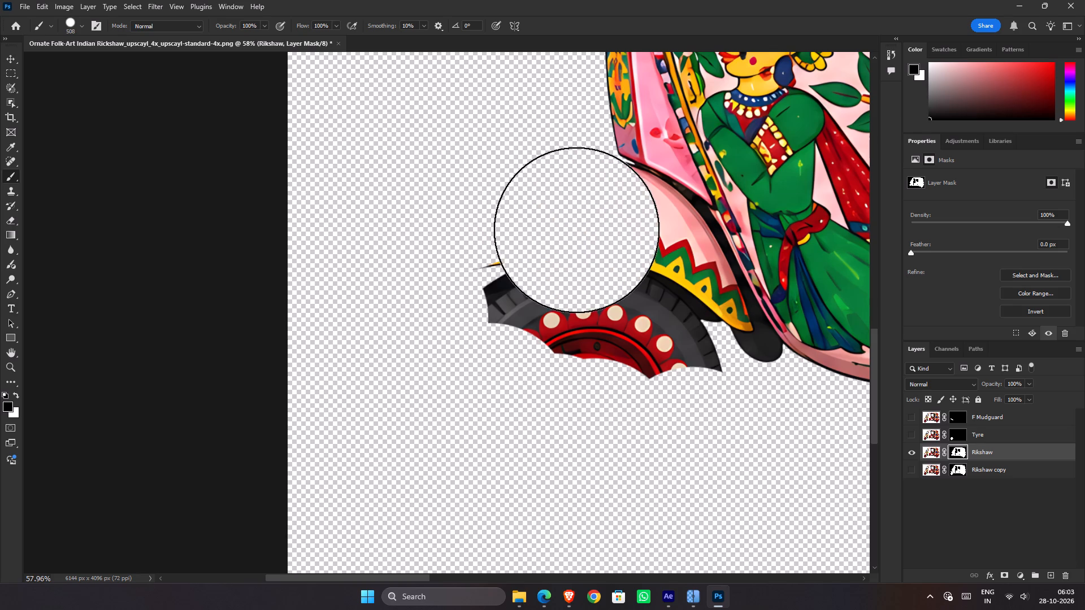
drag(530, 306, 656, 378)
Mask out the leftover black tyre strip and the yellow lower border of the mudguard on the Rikshaw mask.
scroll(639, 360, up, 6)
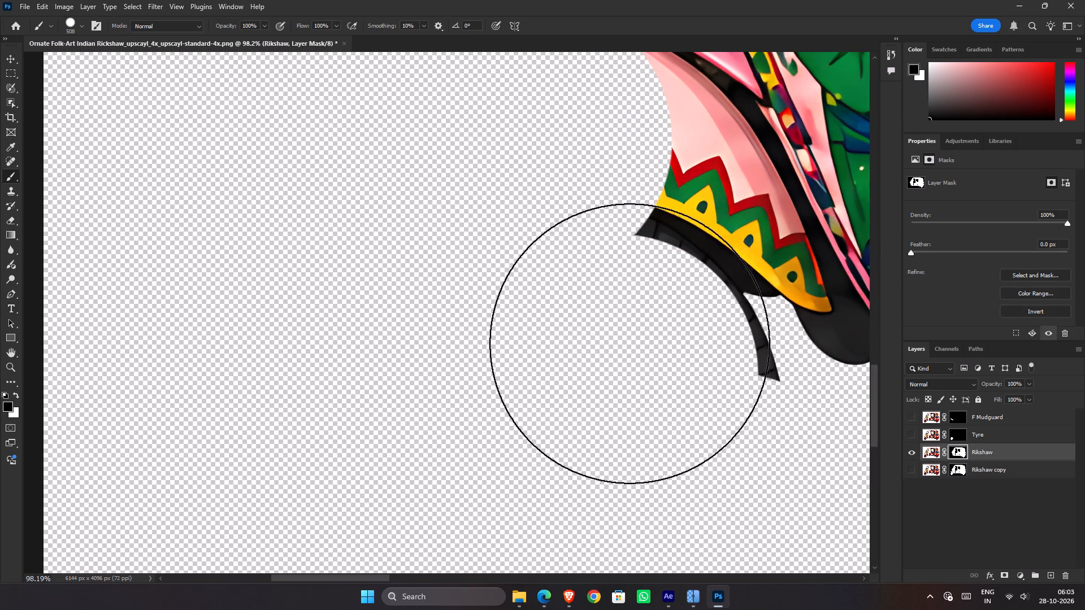
click(657, 360)
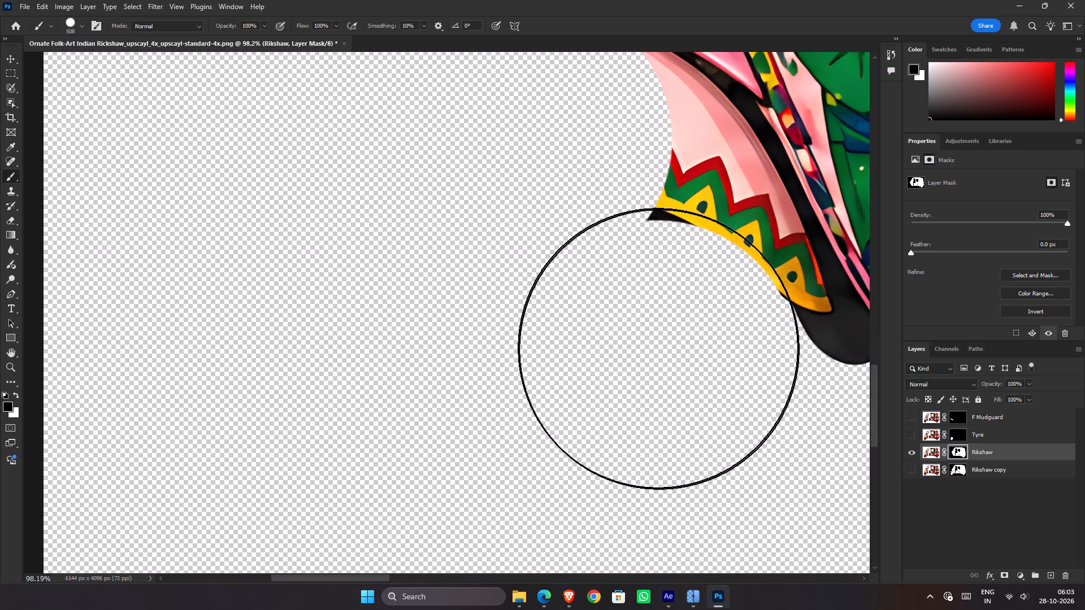
click(659, 349)
click(661, 353)
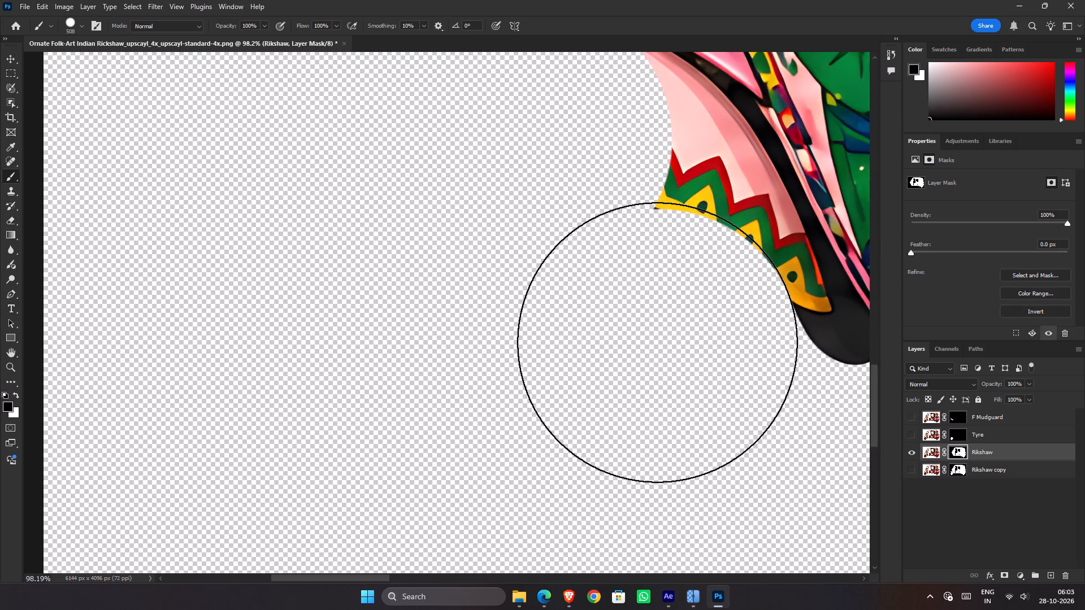
click(657, 342)
click(647, 320)
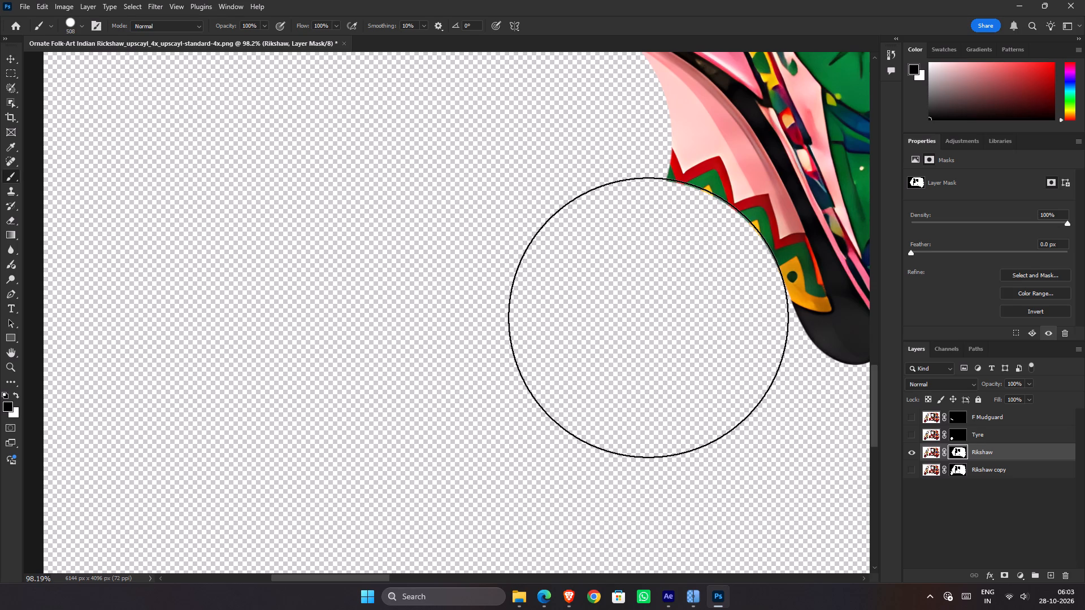
click(648, 317)
Mask out the zigzag band and pink area of the remaining mudguard, working up towards the rickshaw's body.
key(space)
key(space)
key(space)
key(space)
key(space)
key(space)
key(space)
key(space)
key(space)
drag(630, 300, 624, 385)
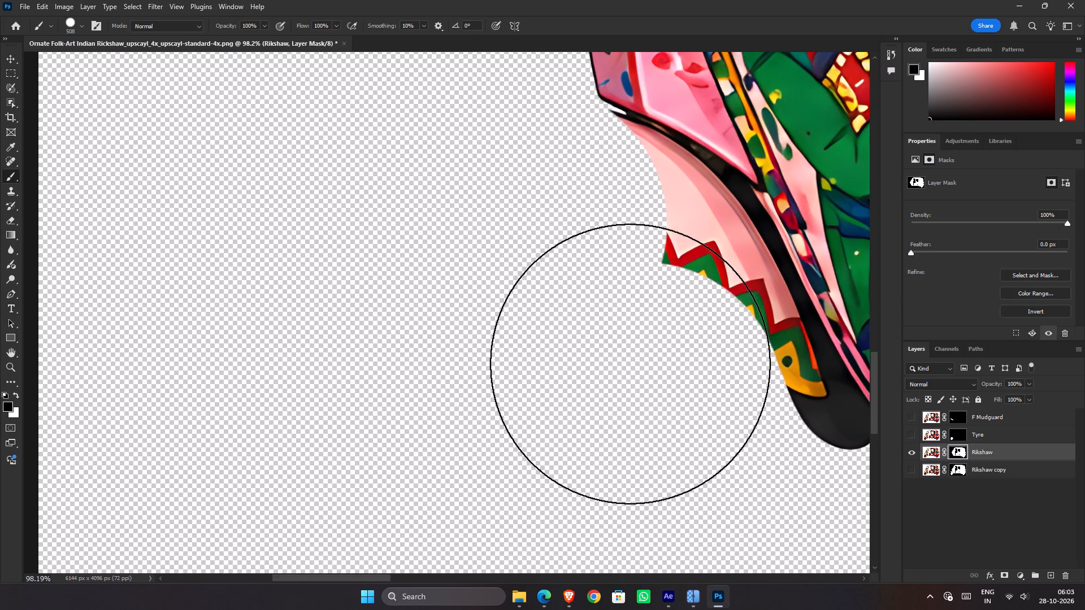
click(634, 369)
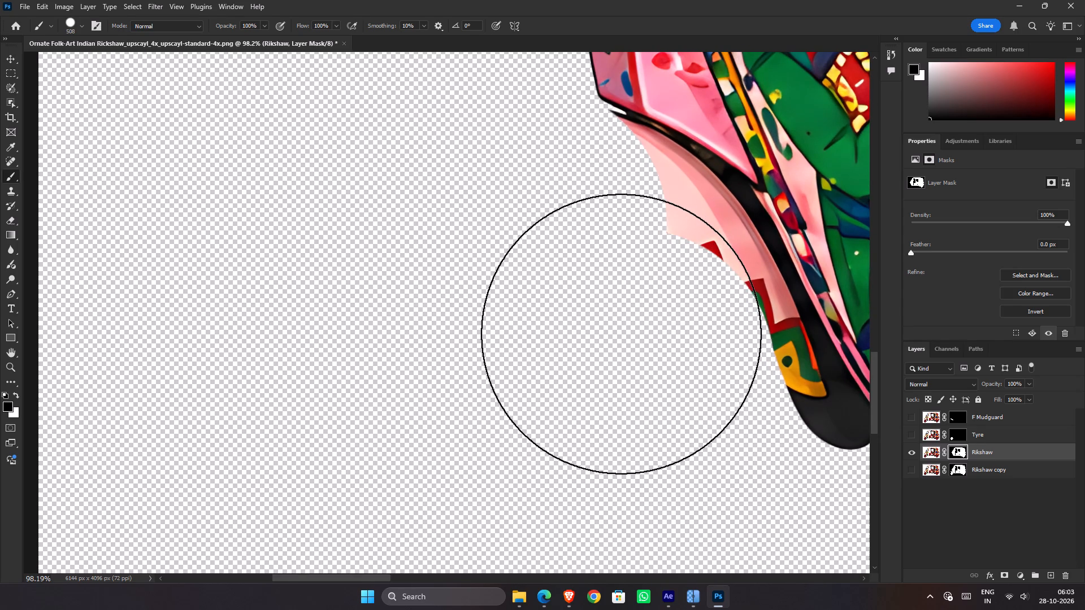
click(626, 335)
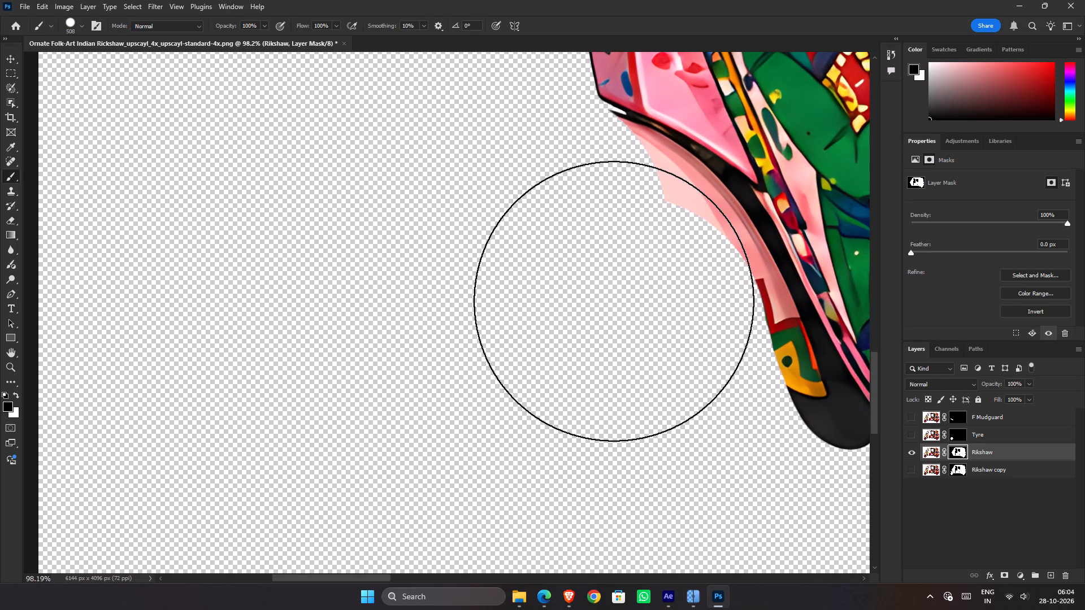
click(614, 301)
click(600, 285)
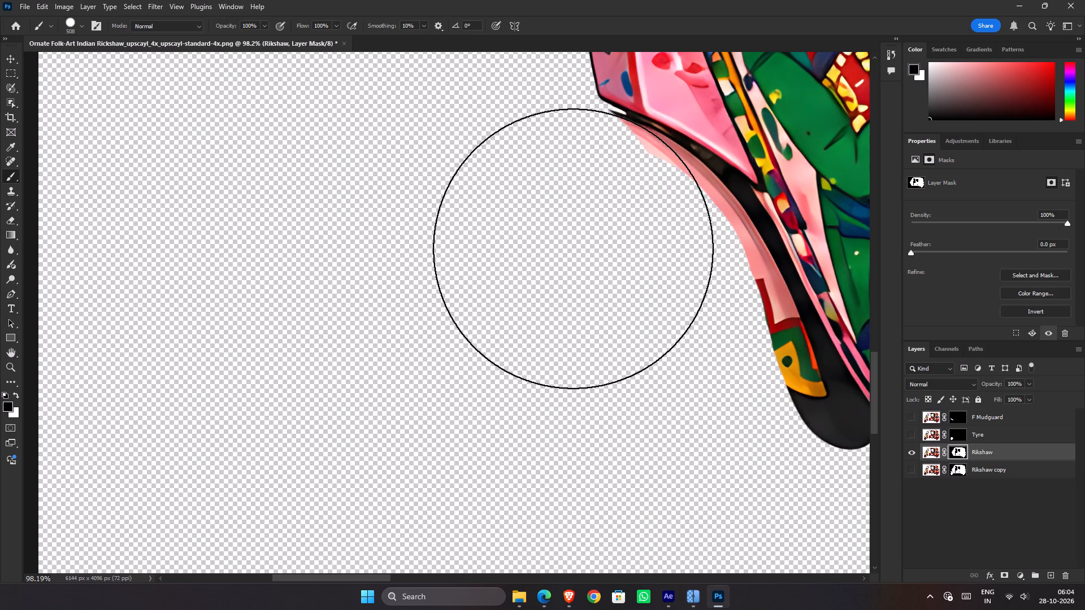
Trim the remaining pink mudguard sliver along the body's black lower edge on the Rikshaw mask.
click(559, 234)
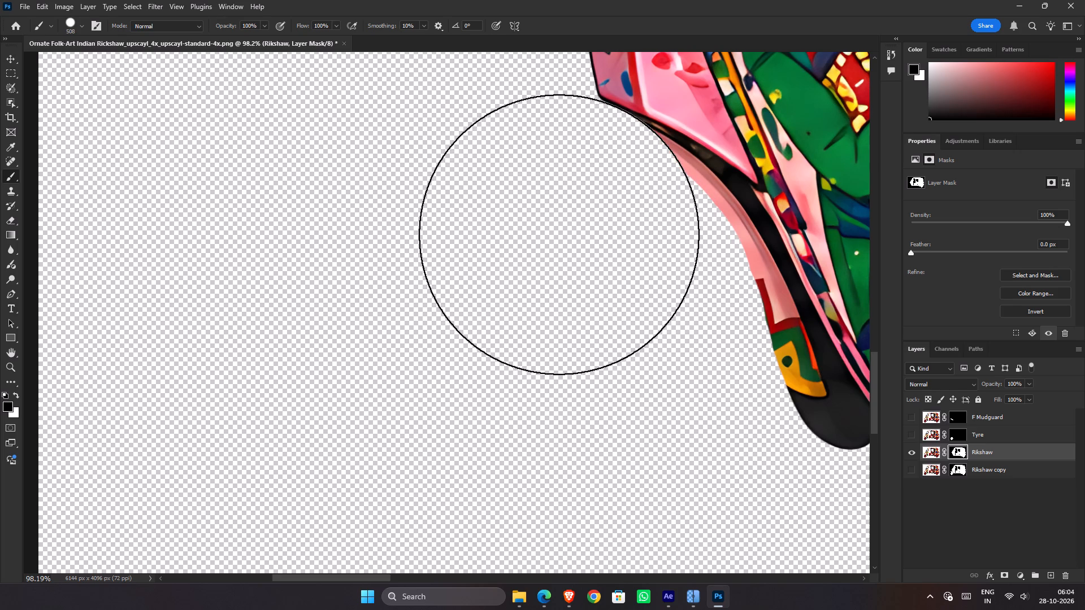
click(585, 247)
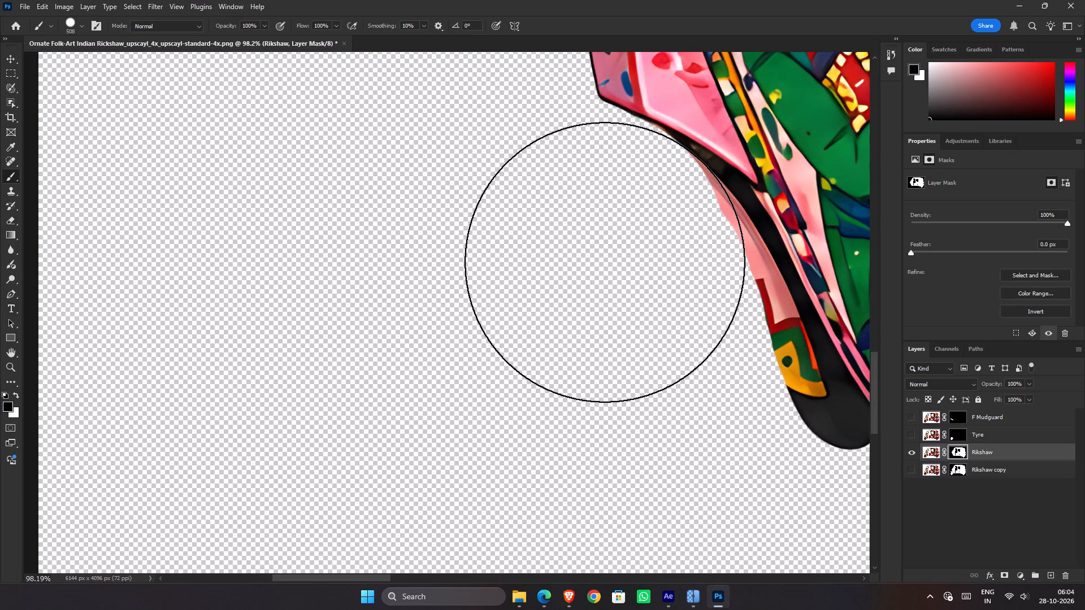
click(606, 271)
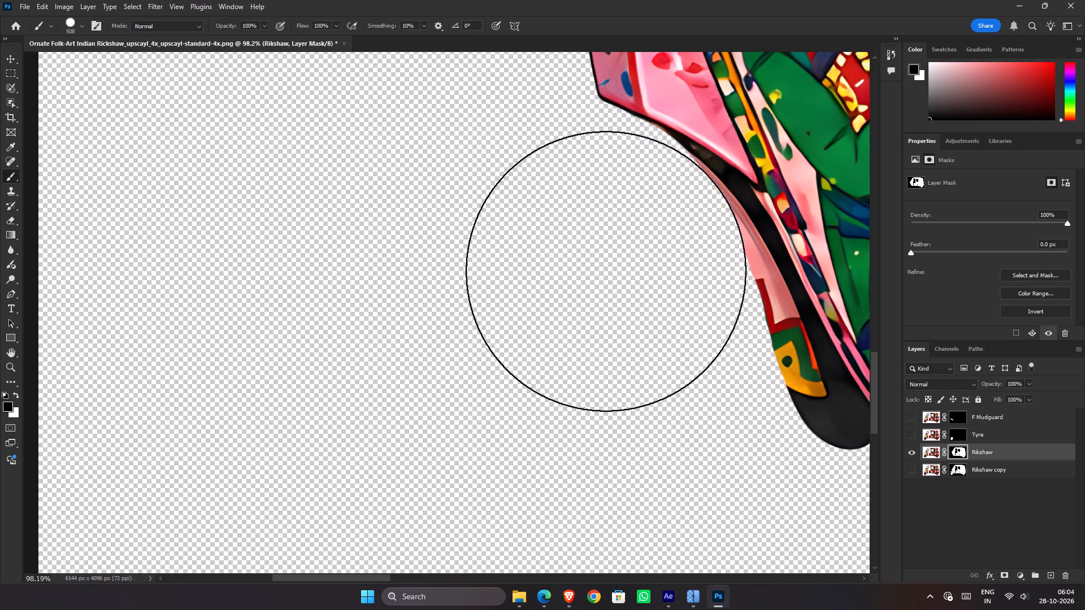
click(615, 293)
click(616, 301)
click(617, 306)
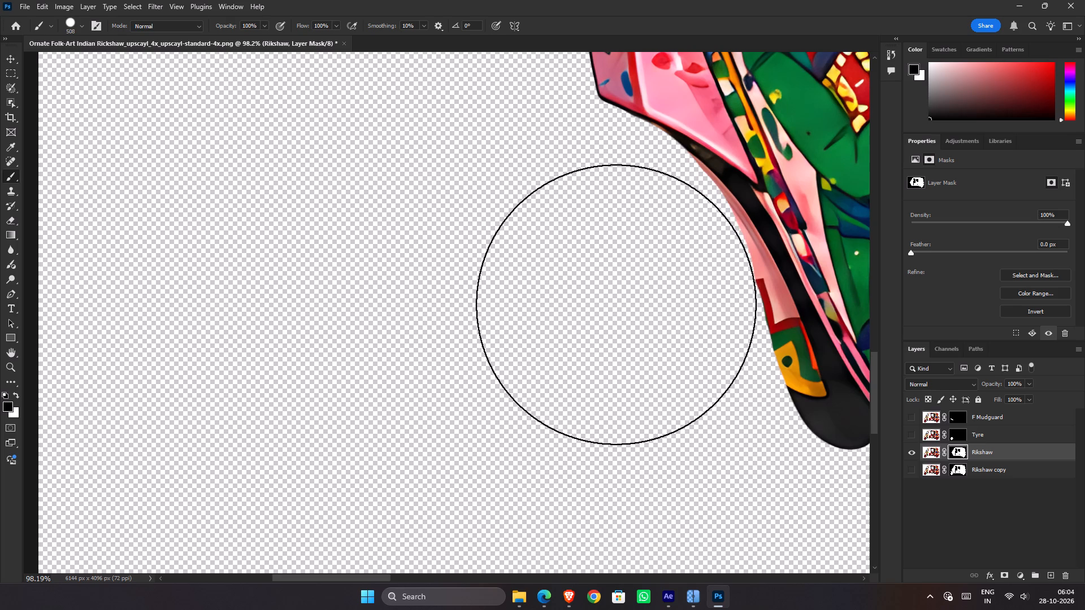
Show the F Mudguard layer and hide the Rikshaw layer.
click(918, 416)
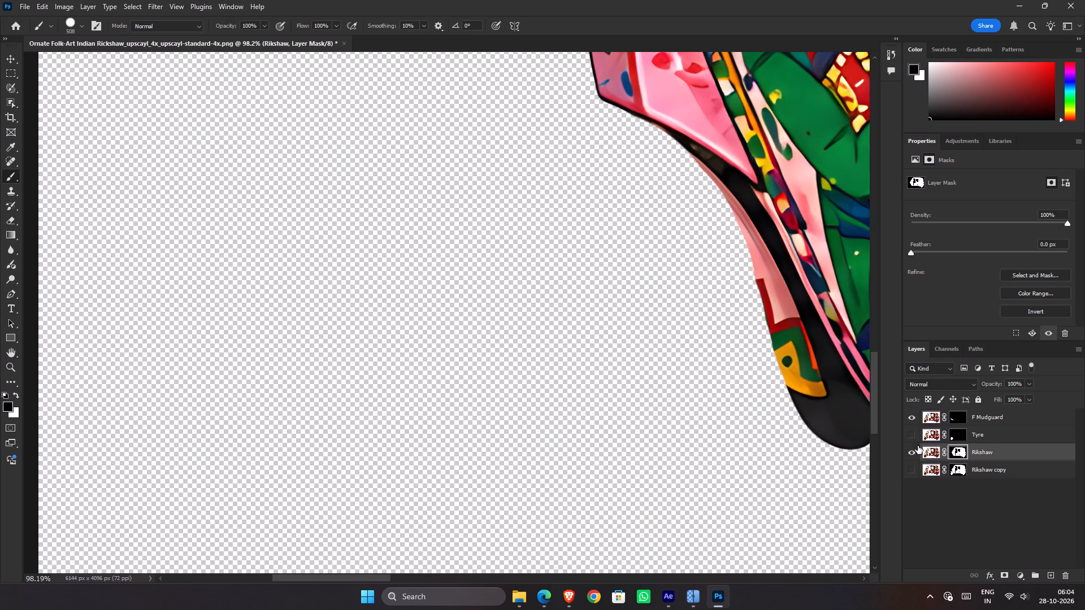
click(913, 451)
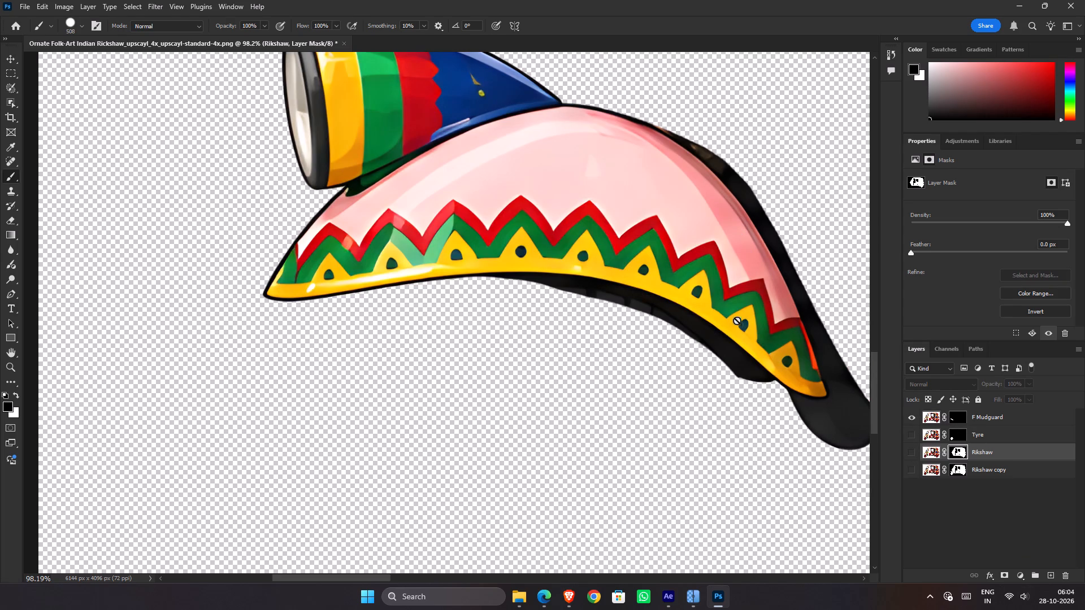
Mask out the rounded black stub below the mudguard's rear tip on the F Mudguard mask, using a 192 px brush.
key(space)
key(space)
key(space)
key(space)
key(space)
key(space)
key(space)
key(space)
key(space)
key(space)
key(space)
key(space)
key(space)
key(space)
drag(714, 301, 552, 294)
key(e)
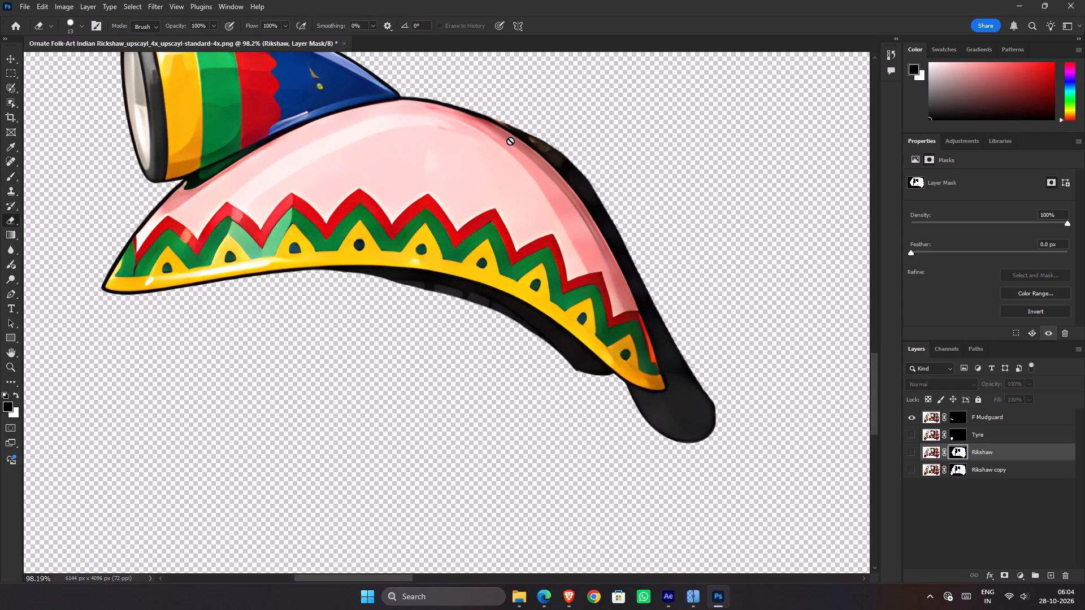
key(w)
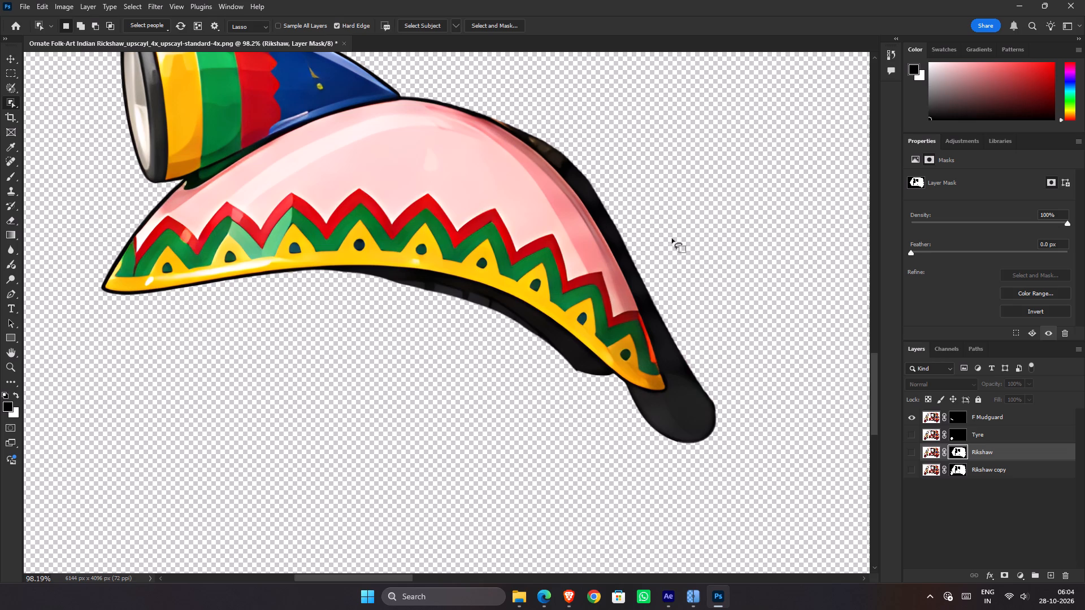
key(b)
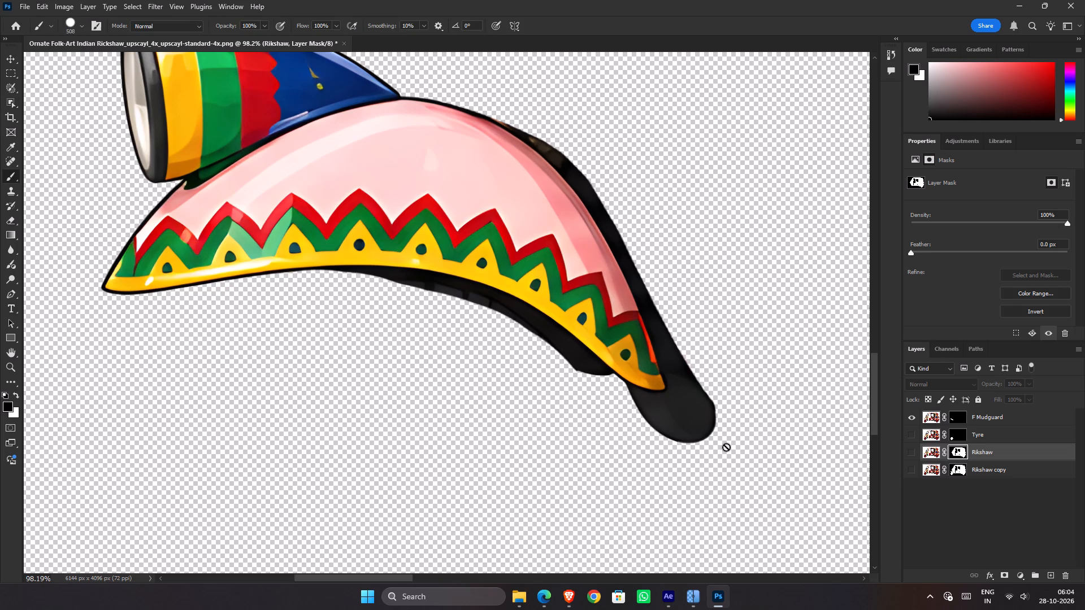
key(b)
click(956, 420)
alt+right_drag(726, 443, 646, 430)
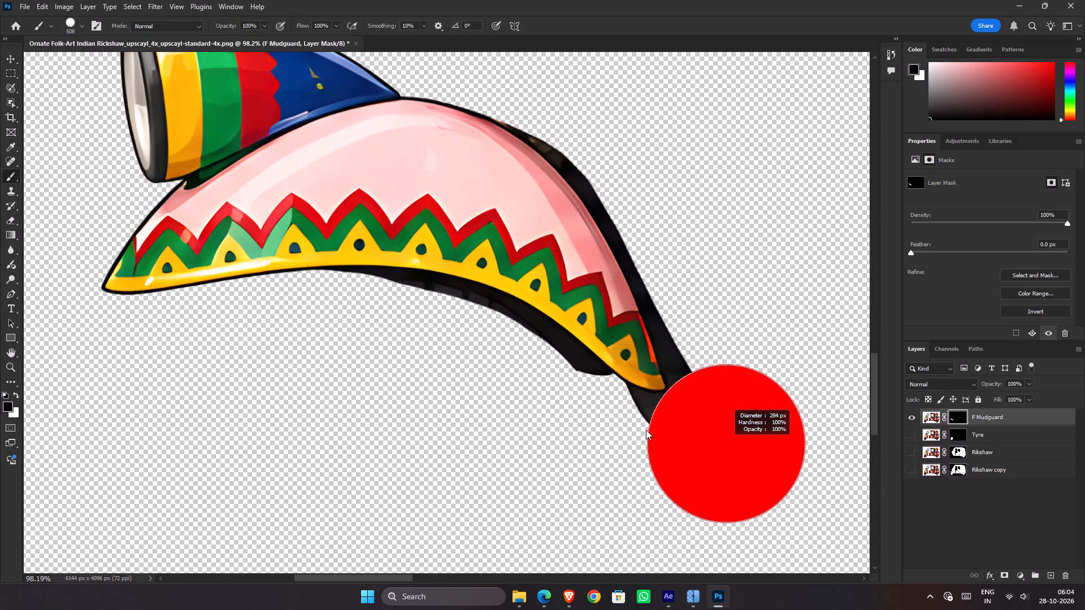
alt+right_drag(646, 430, 638, 429)
scroll(620, 438, down, 1)
scroll(620, 438, up, 7)
alt+right_drag(672, 439, 615, 427)
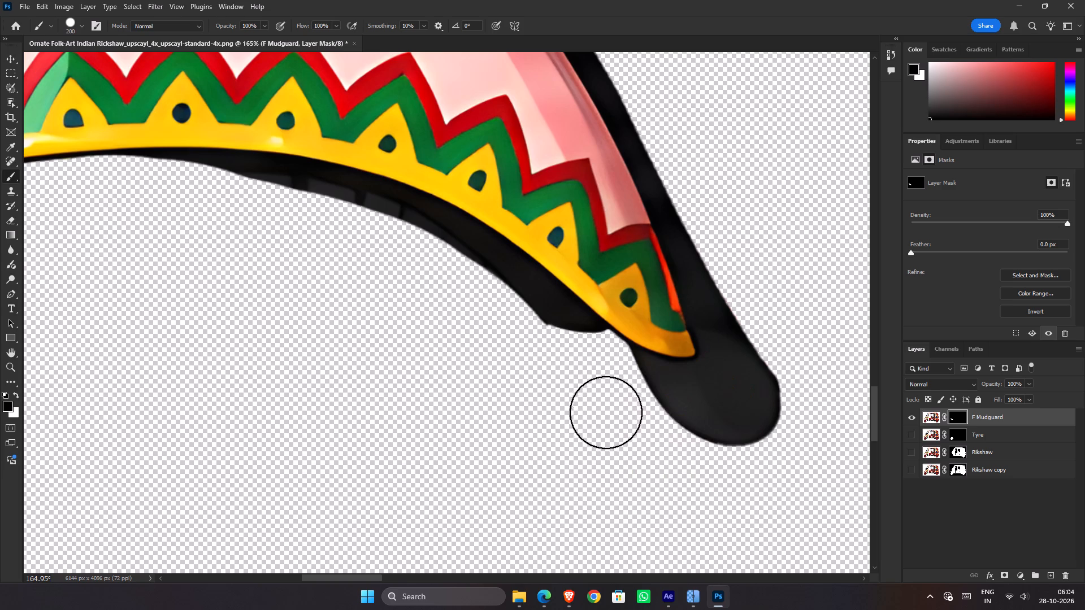
alt+right_drag(644, 403, 697, 407)
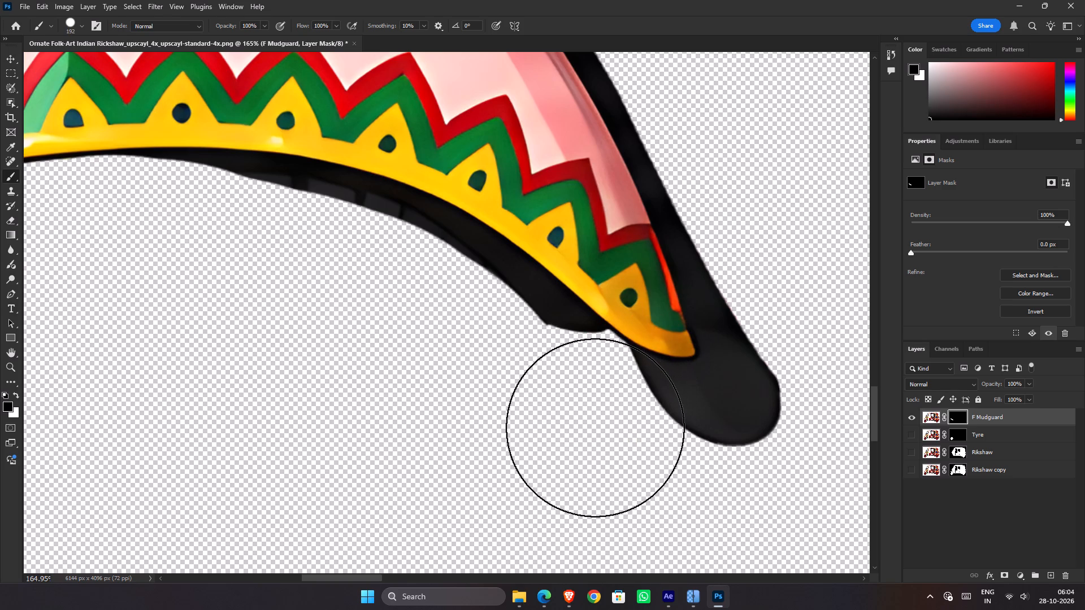
click(595, 428)
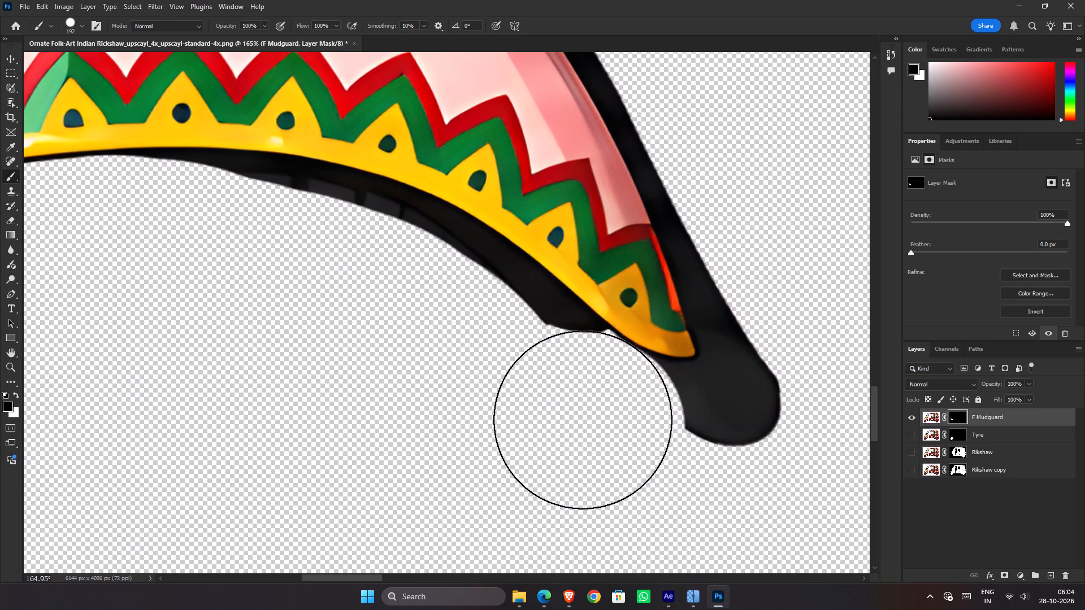
click(625, 439)
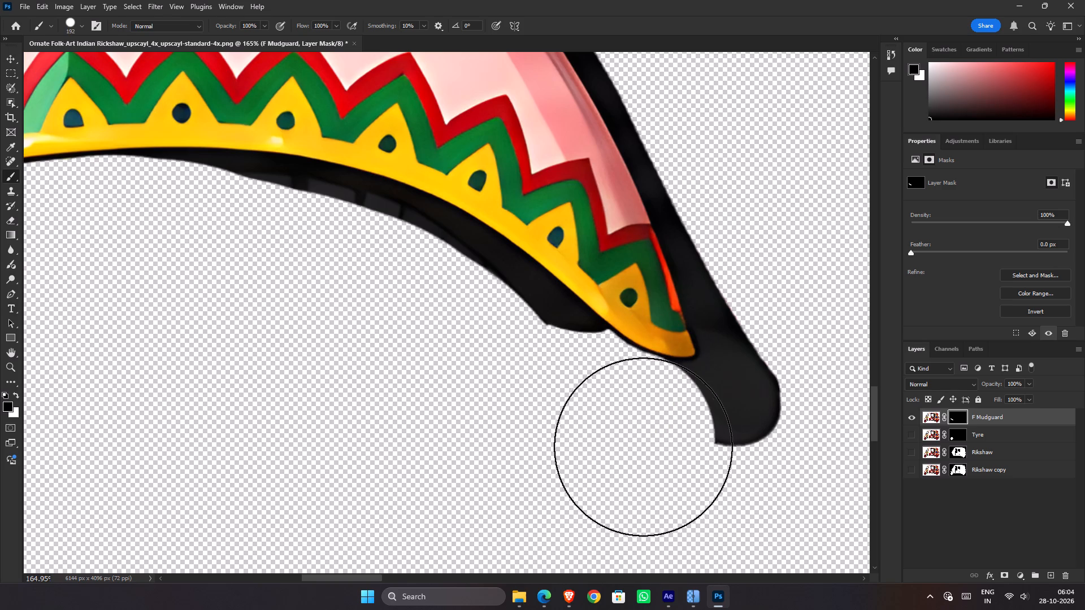
click(659, 447)
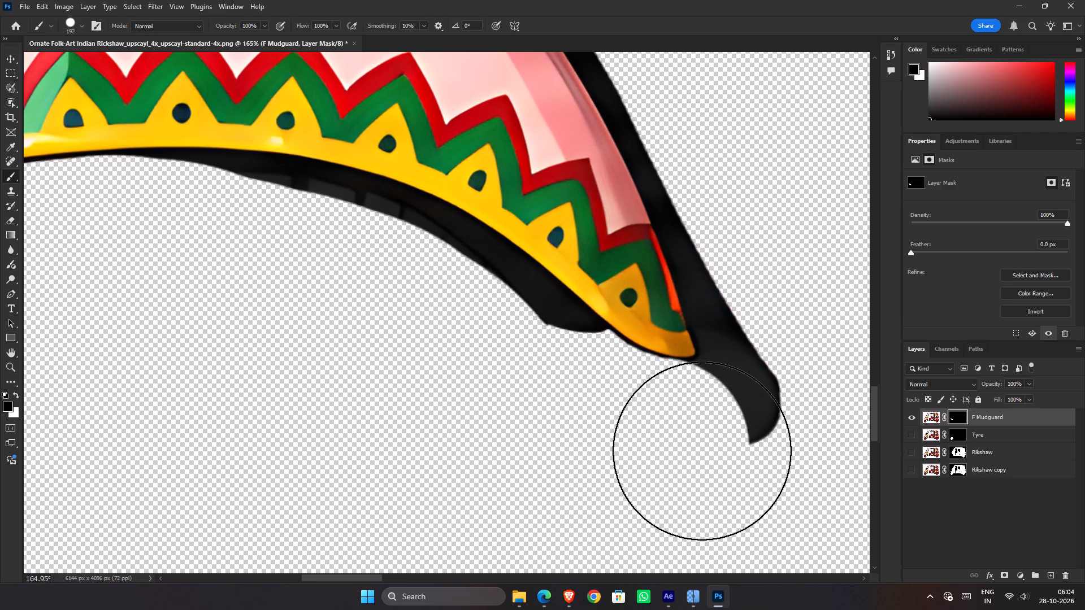
click(703, 451)
click(713, 449)
click(711, 449)
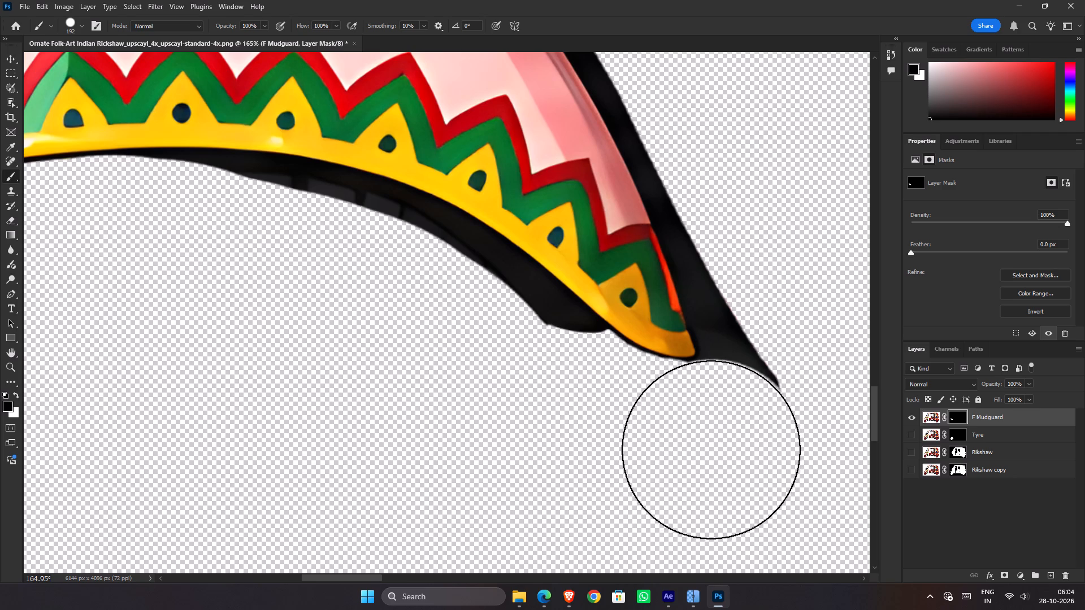
click(775, 427)
Trim the leftover black wedge around the mudguard's yellow rear tip on the F Mudguard mask, keeping its thin outline.
key(space)
key(space)
key(space)
key(space)
key(space)
key(space)
key(space)
key(space)
drag(772, 400, 654, 457)
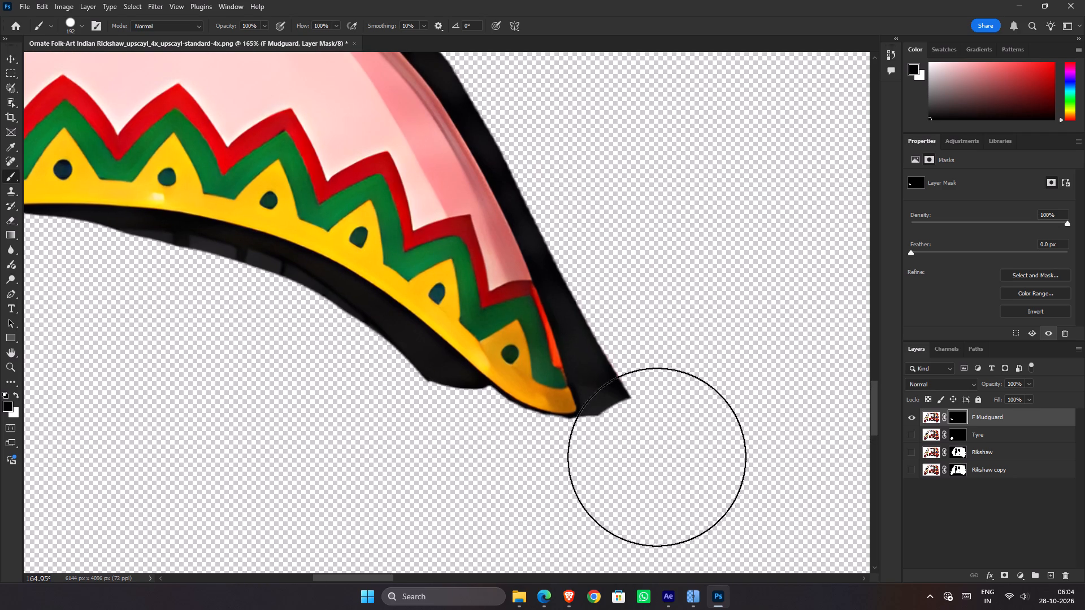
click(652, 469)
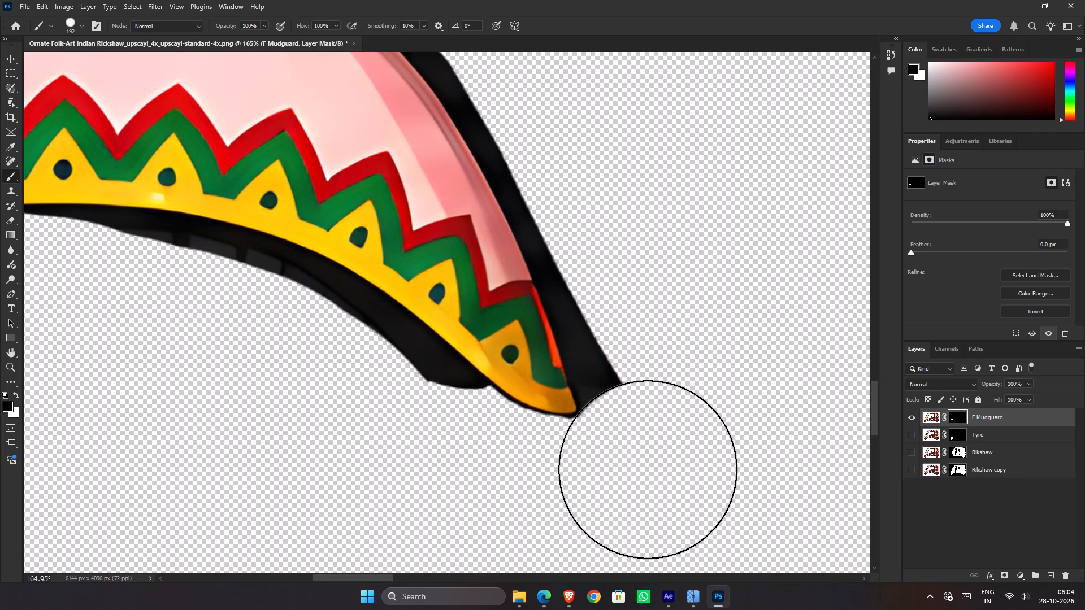
click(645, 475)
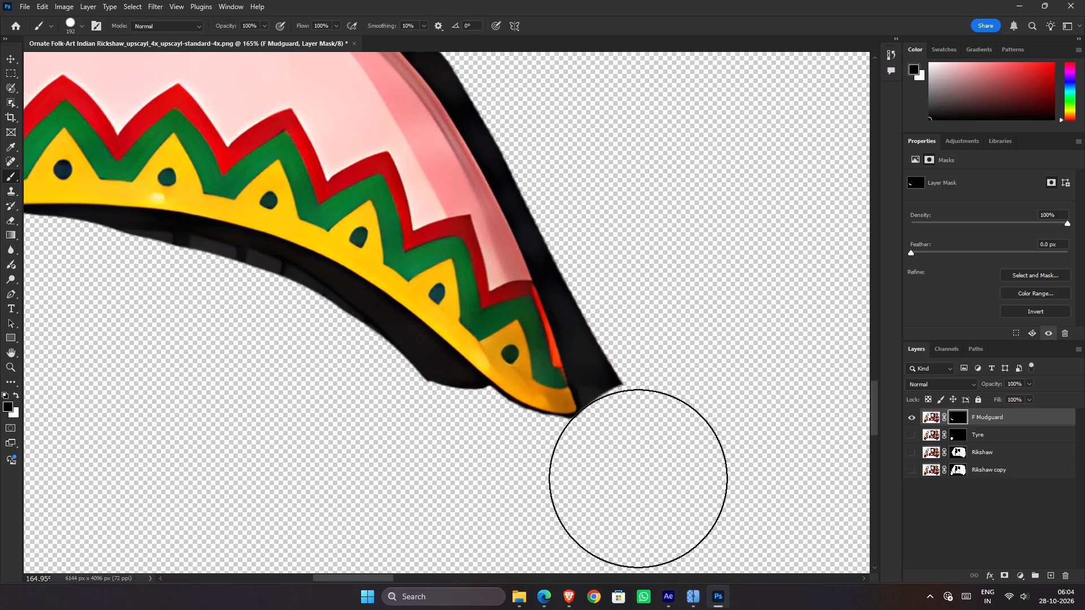
click(638, 478)
key(ctrl+z)
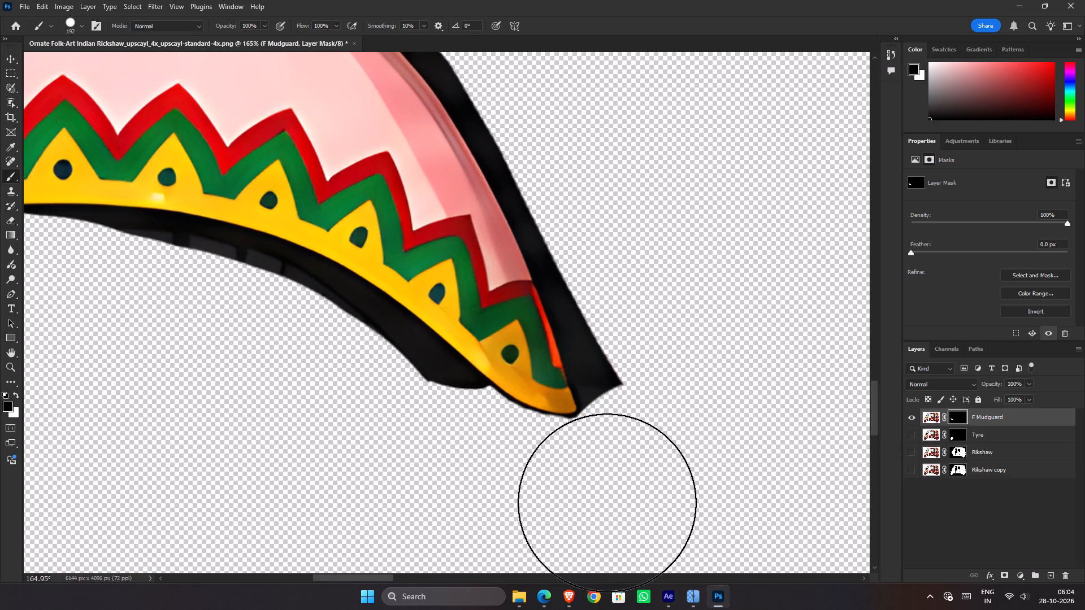
click(613, 498)
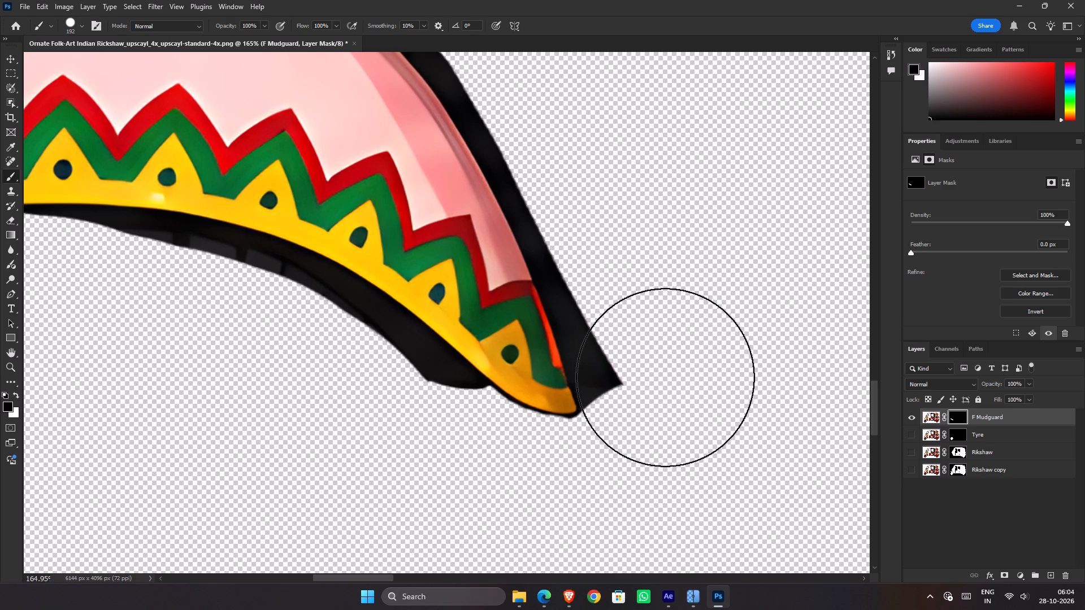
click(669, 384)
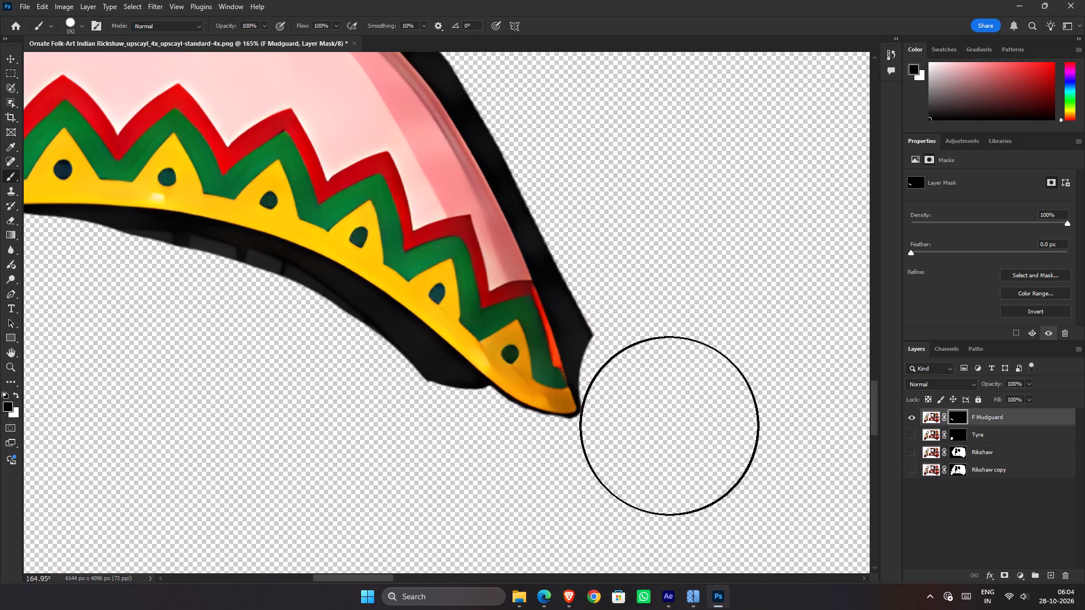
click(667, 429)
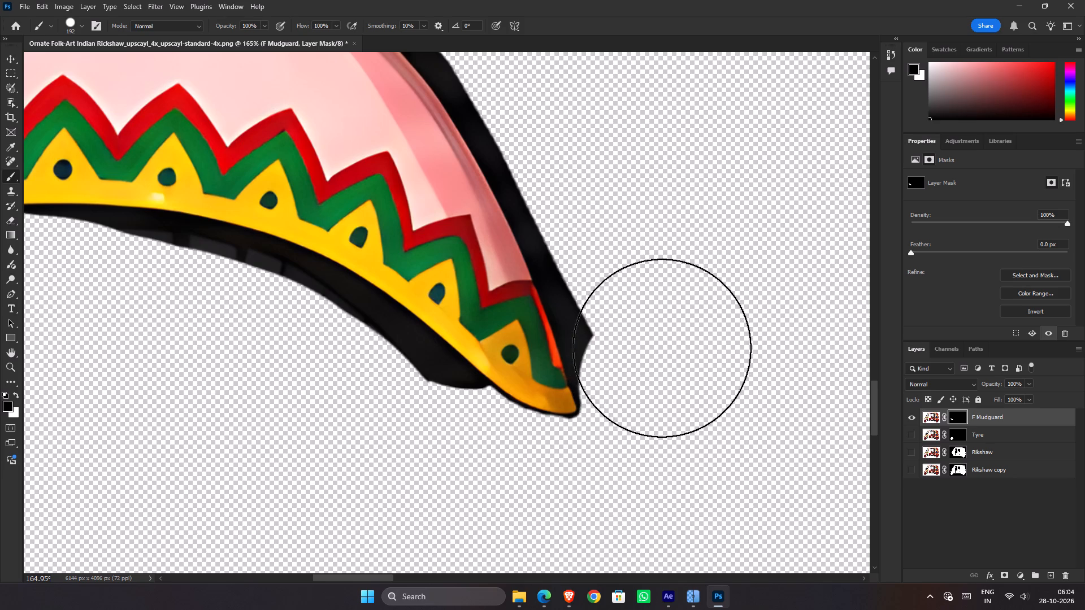
click(662, 361)
click(663, 367)
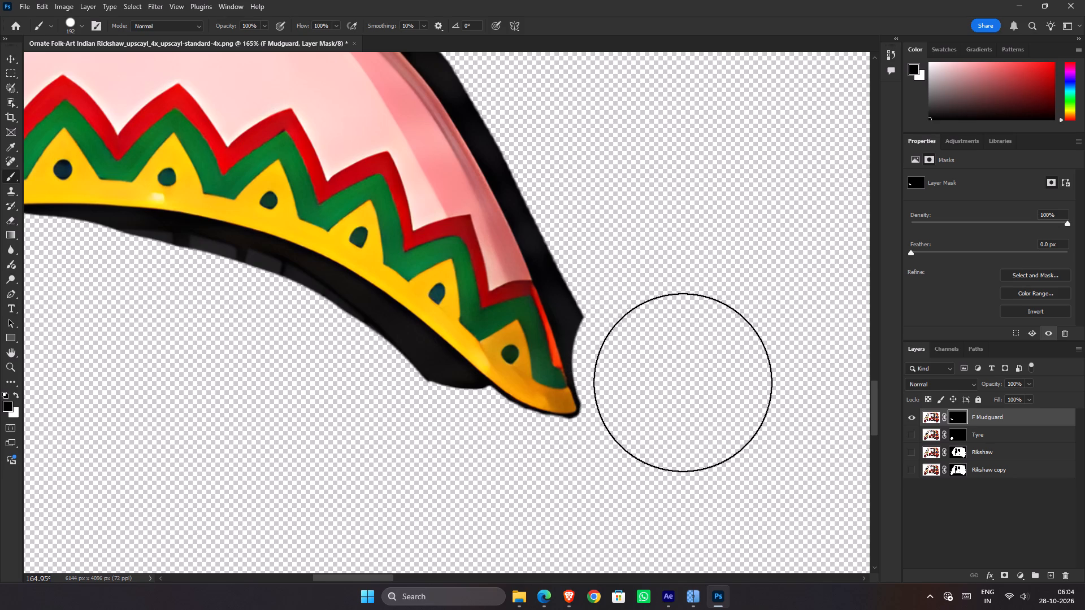
Mask out the black strip along the mudguard's rear edge beside the end of the zigzag band on the F Mudguard mask.
key(space)
key(space)
key(space)
key(space)
key(space)
key(space)
key(space)
key(space)
key(space)
key(space)
drag(677, 357, 773, 474)
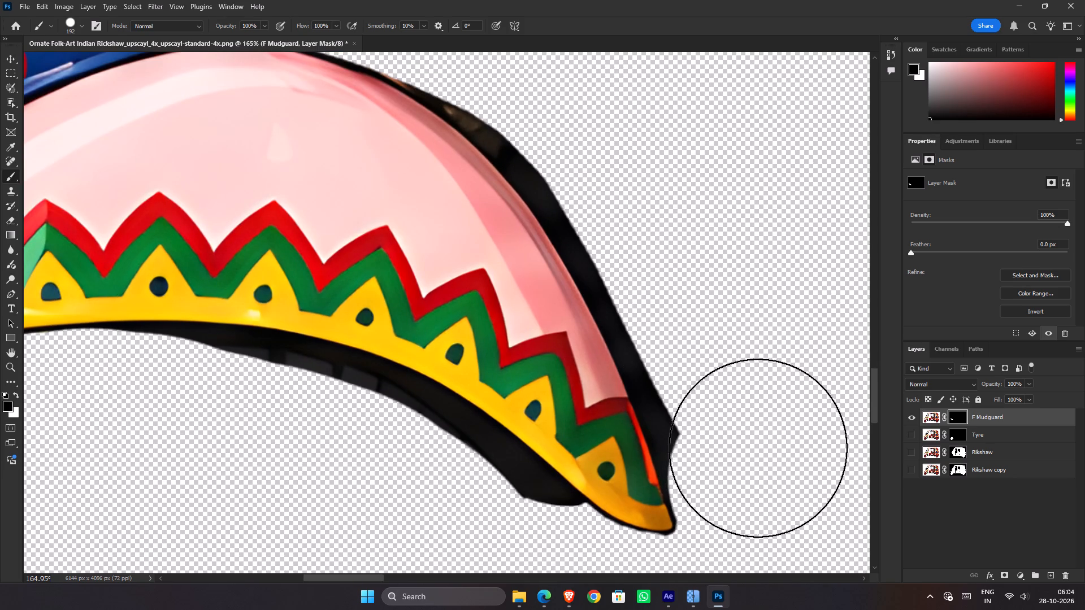
shift+click(739, 407)
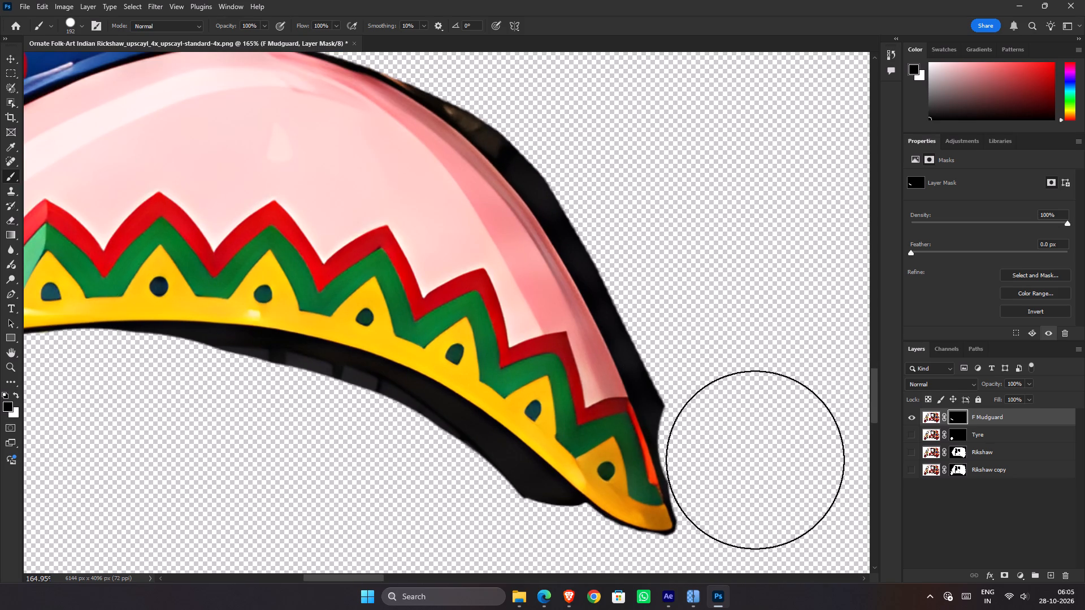
click(753, 455)
click(748, 451)
click(753, 463)
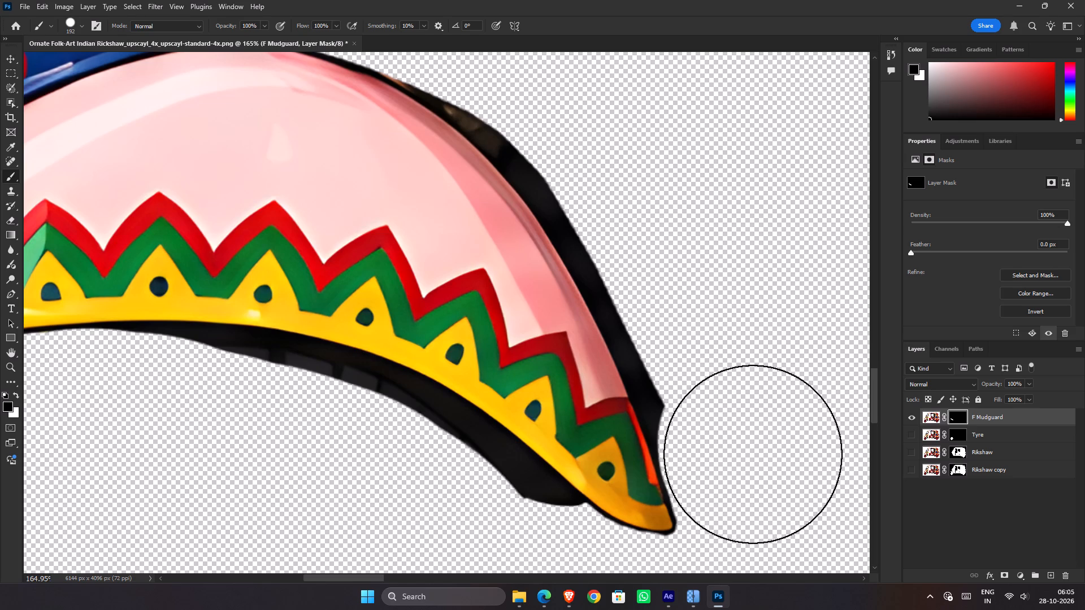
click(739, 422)
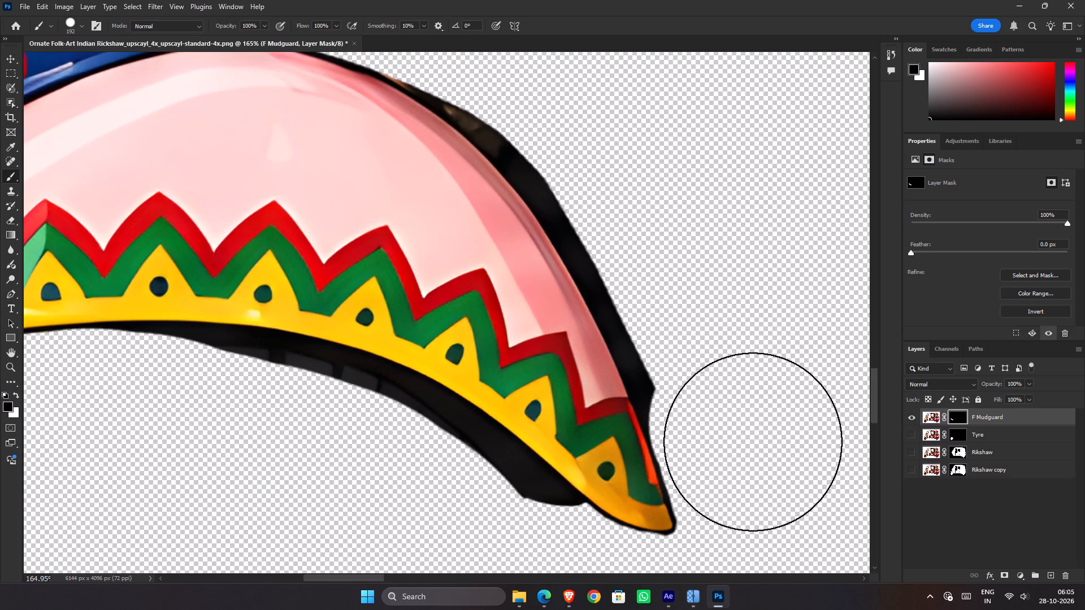
click(741, 433)
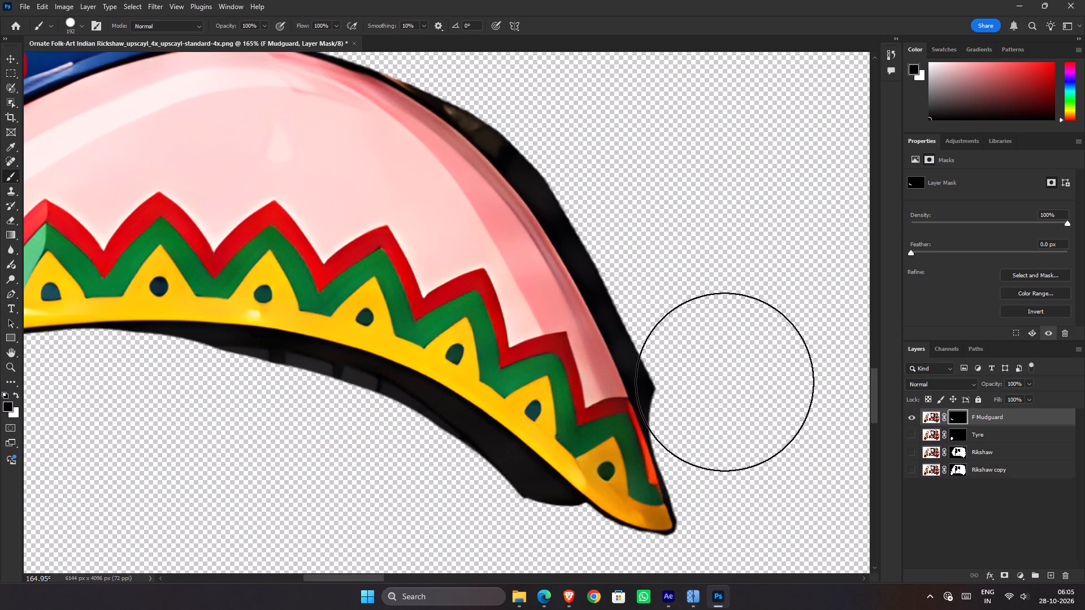
click(724, 381)
click(730, 394)
click(730, 398)
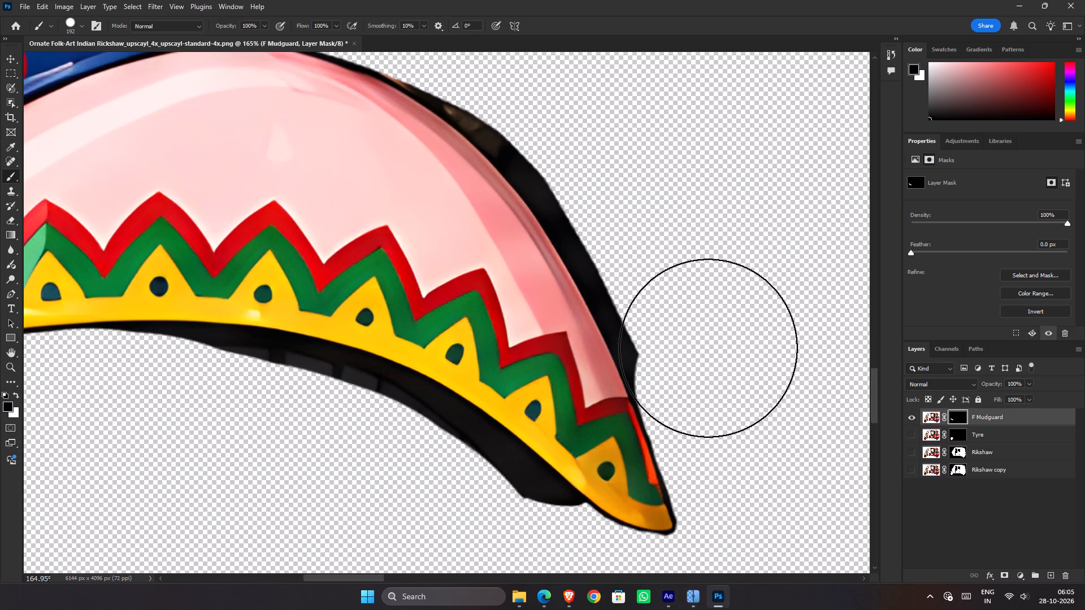
Mask out the black strip along the middle of the mudguard's rear edge on the F Mudguard mask, using the 192 px brush.
click(715, 359)
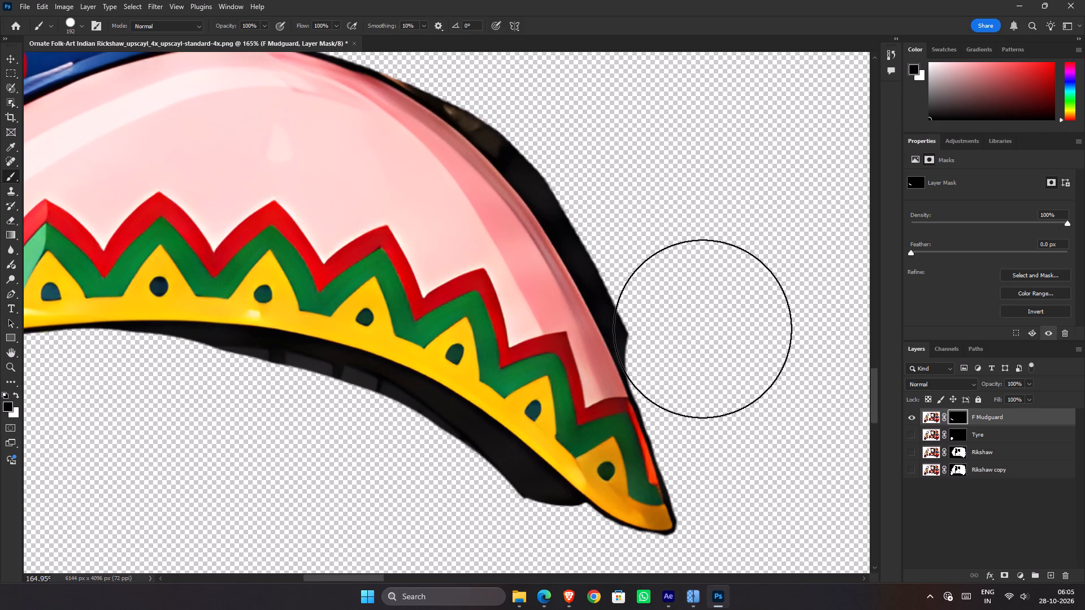
click(705, 338)
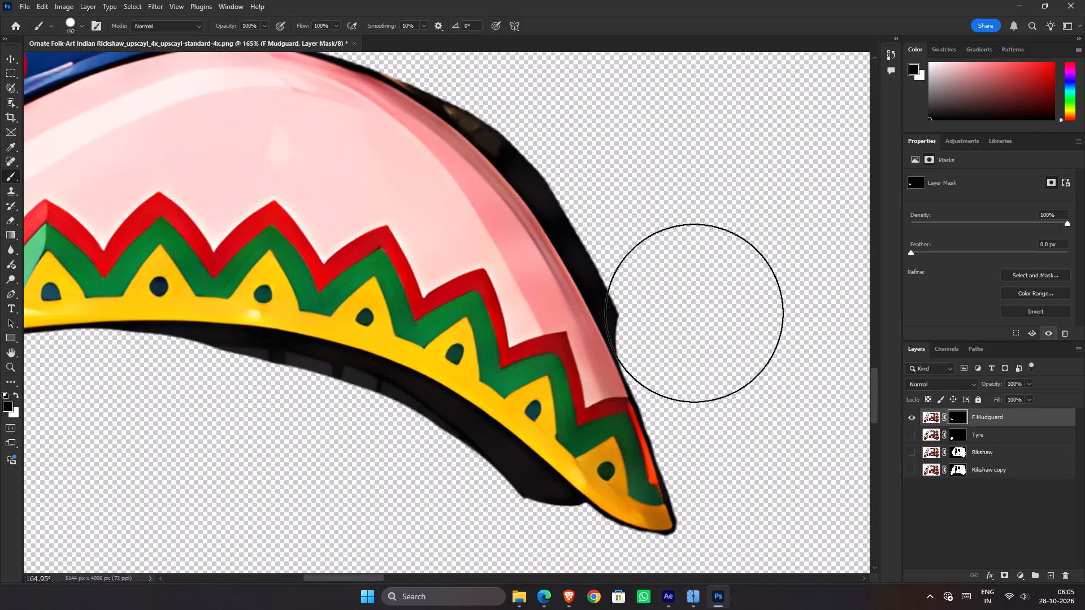
click(700, 326)
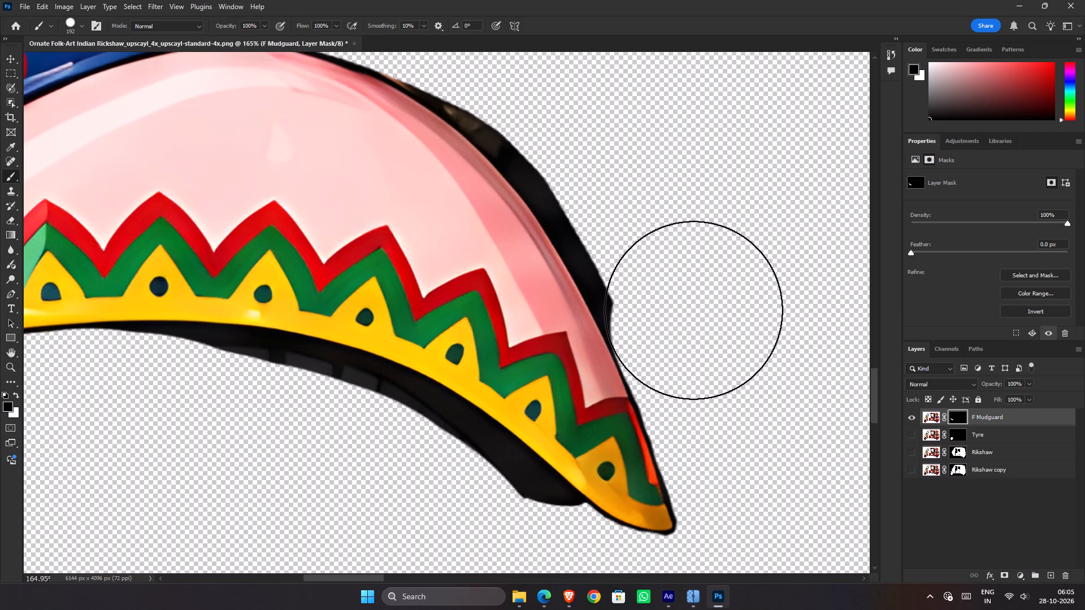
click(693, 310)
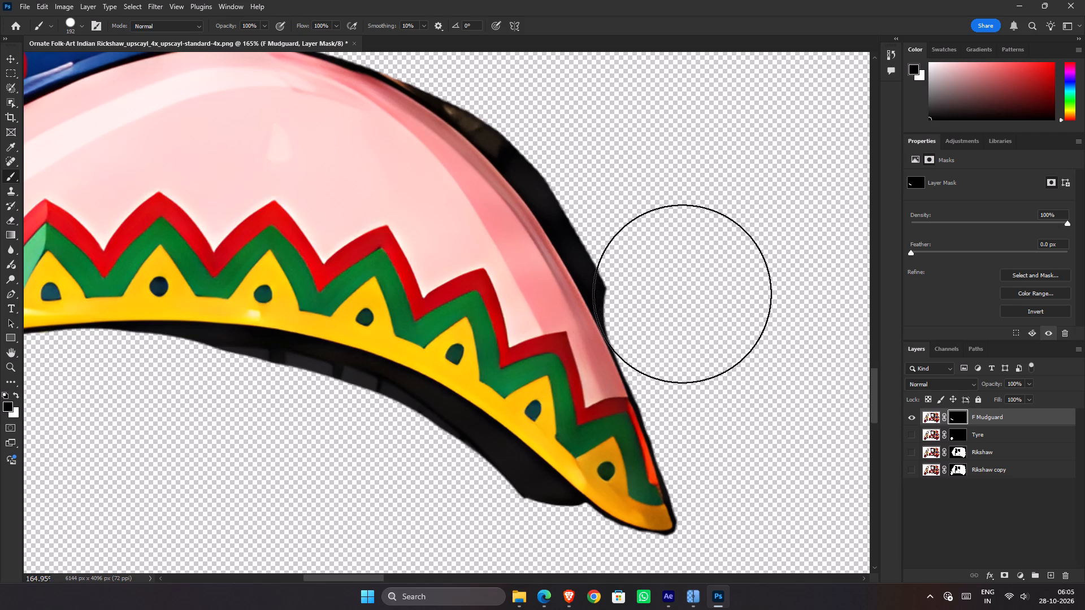
click(685, 295)
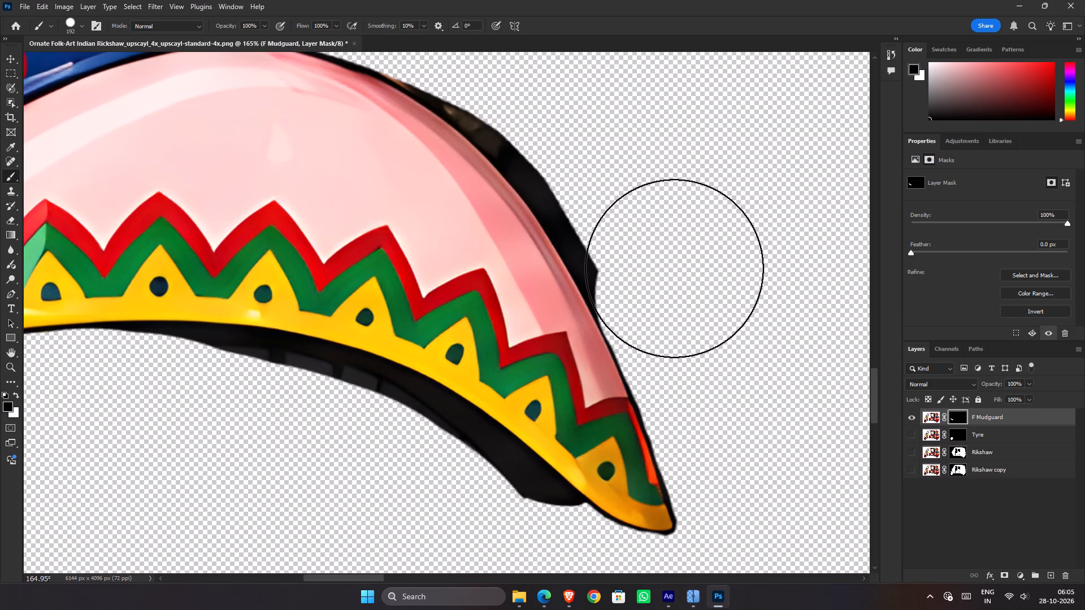
click(676, 274)
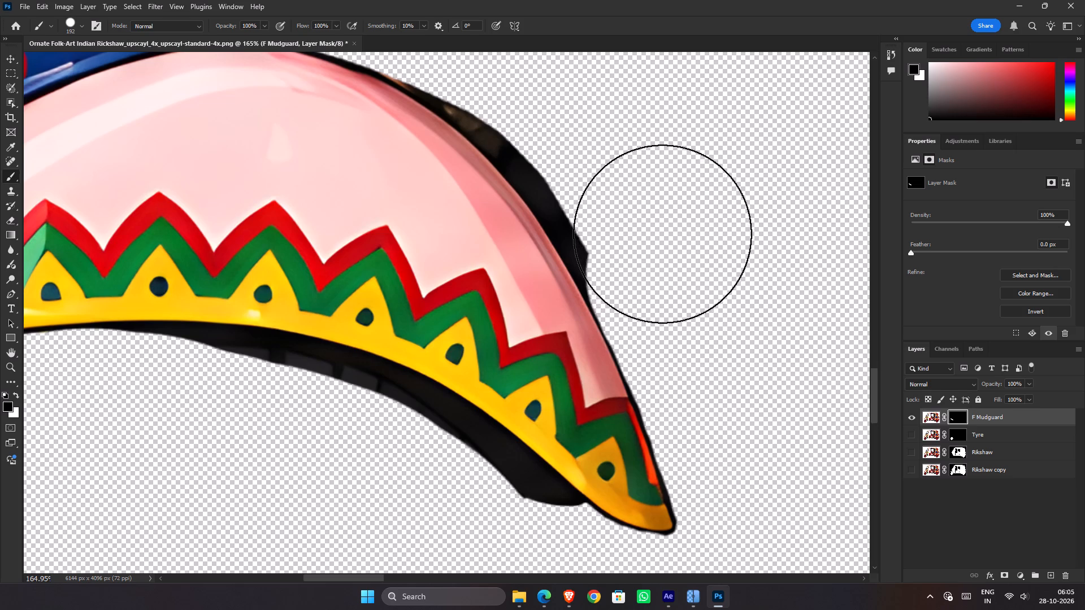
click(670, 260)
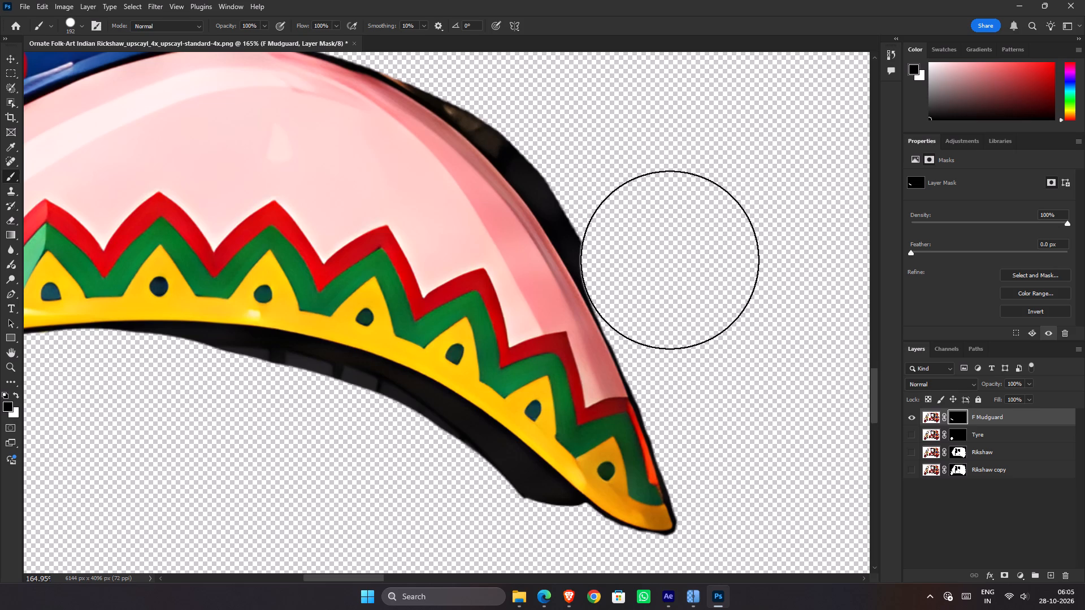
click(663, 250)
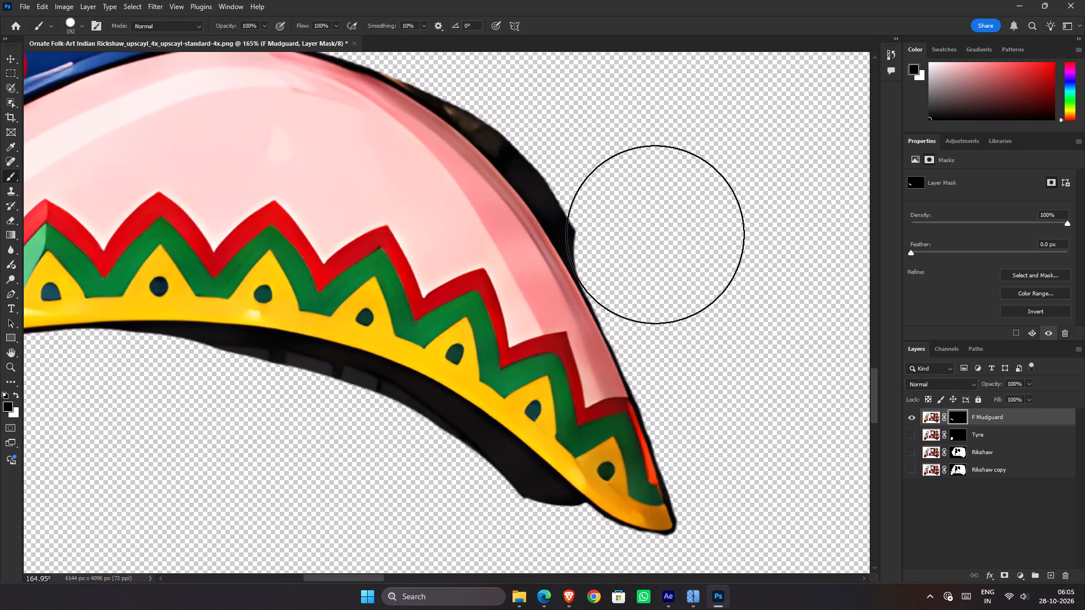
click(656, 238)
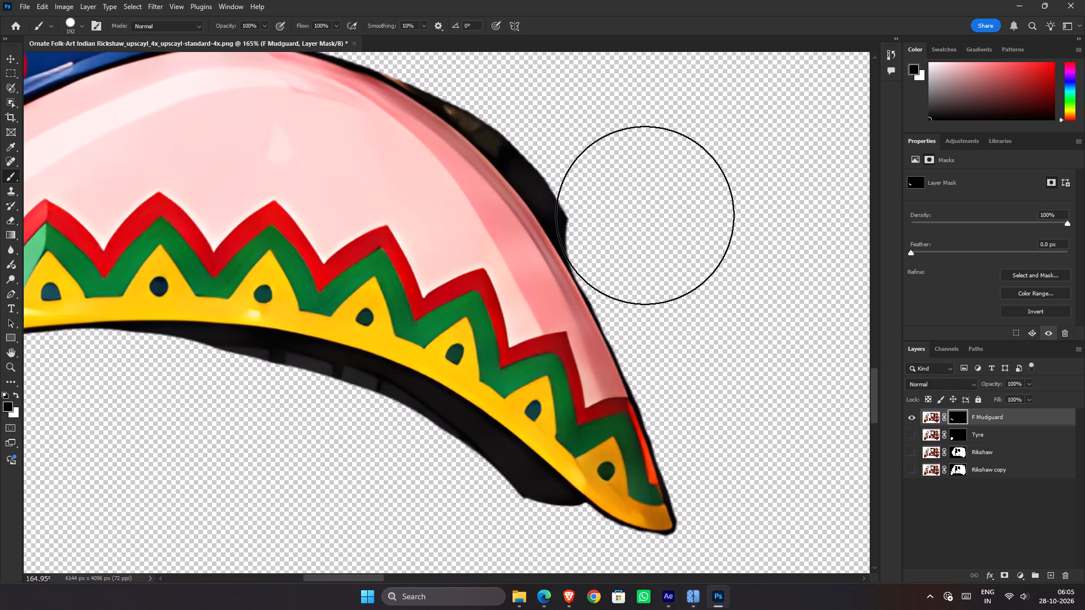
key(ctrl+z)
Mask out most of the dark band along the mudguard's upper rear curve on the F Mudguard mask, using a 56 px brush.
alt+right_drag(658, 199, 588, 176)
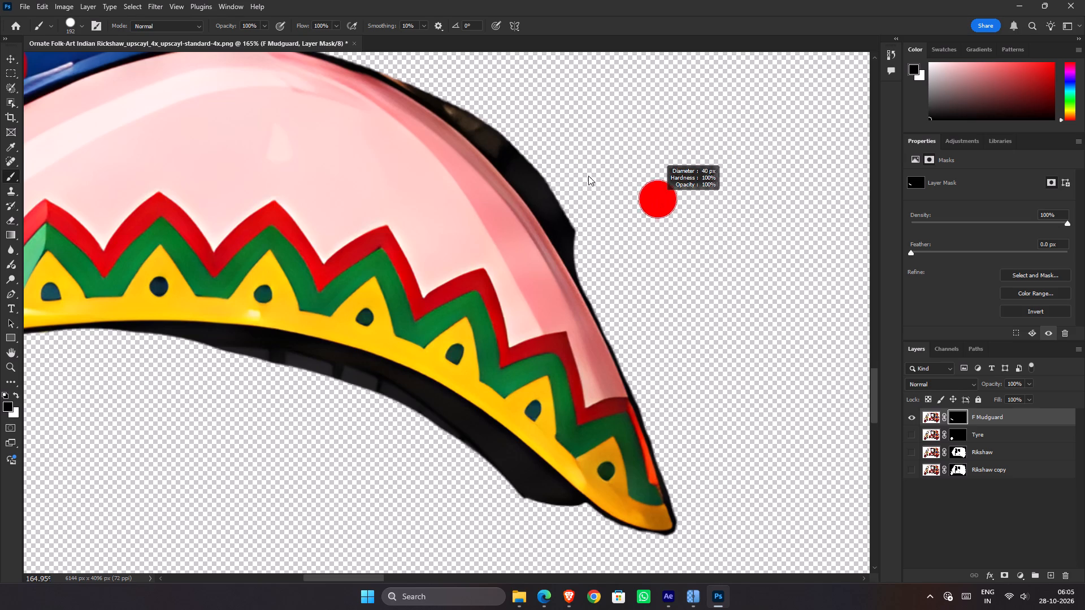
alt+right_drag(588, 176, 589, 176)
key(space)
key(space)
key(space)
key(space)
drag(440, 144, 493, 260)
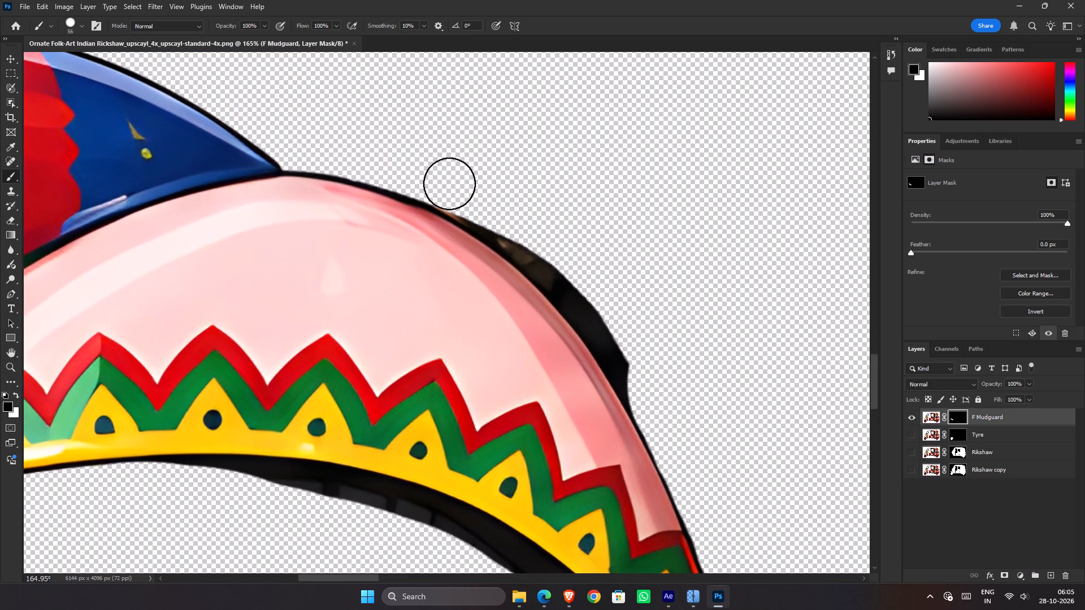
drag(449, 184, 565, 255)
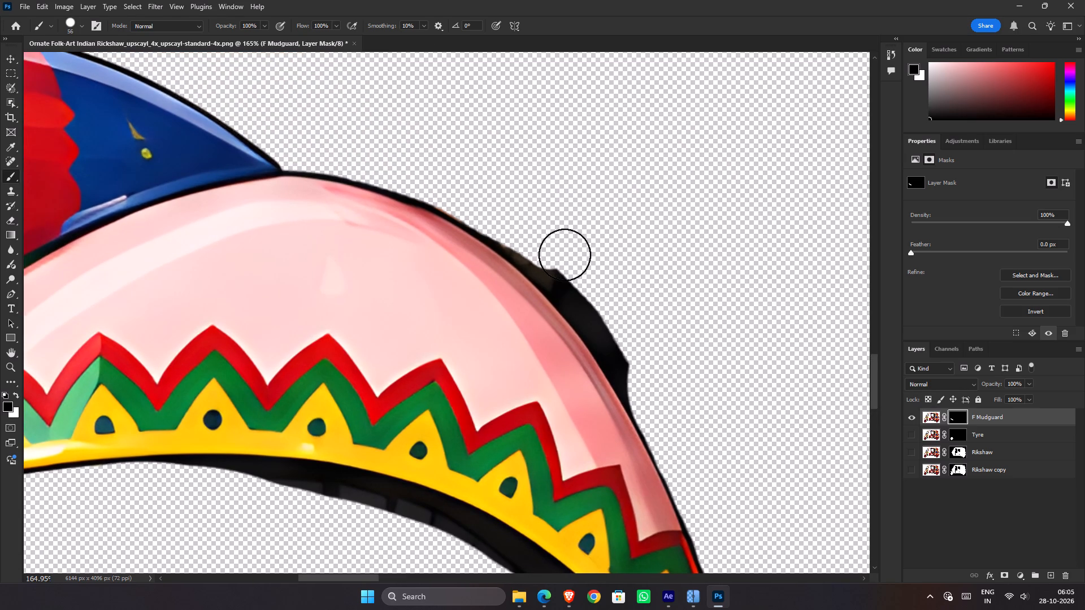
drag(565, 255, 580, 270)
drag(441, 180, 494, 211)
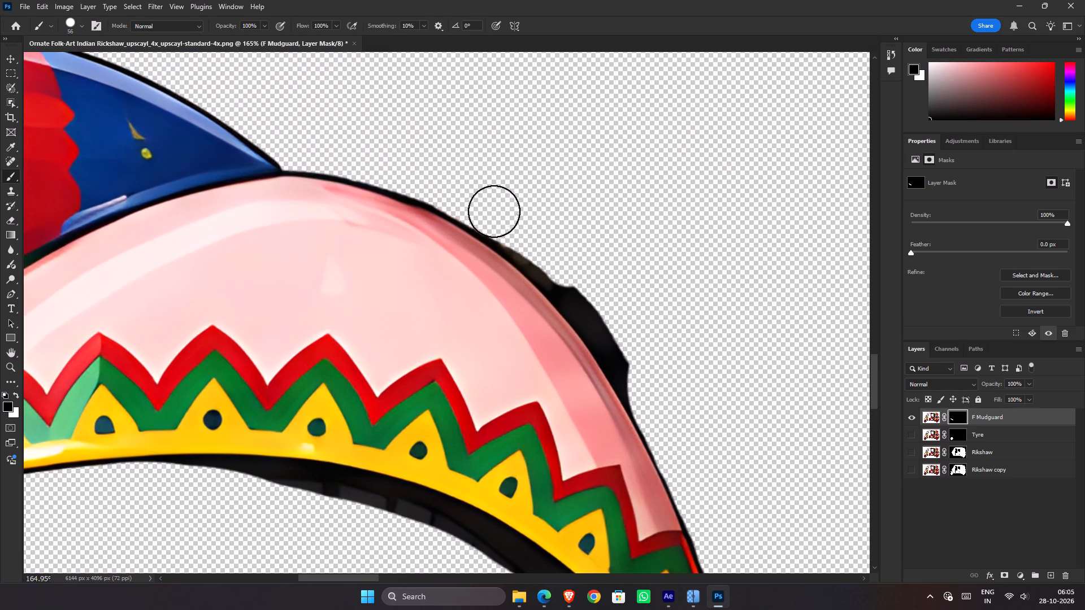
drag(494, 211, 634, 350)
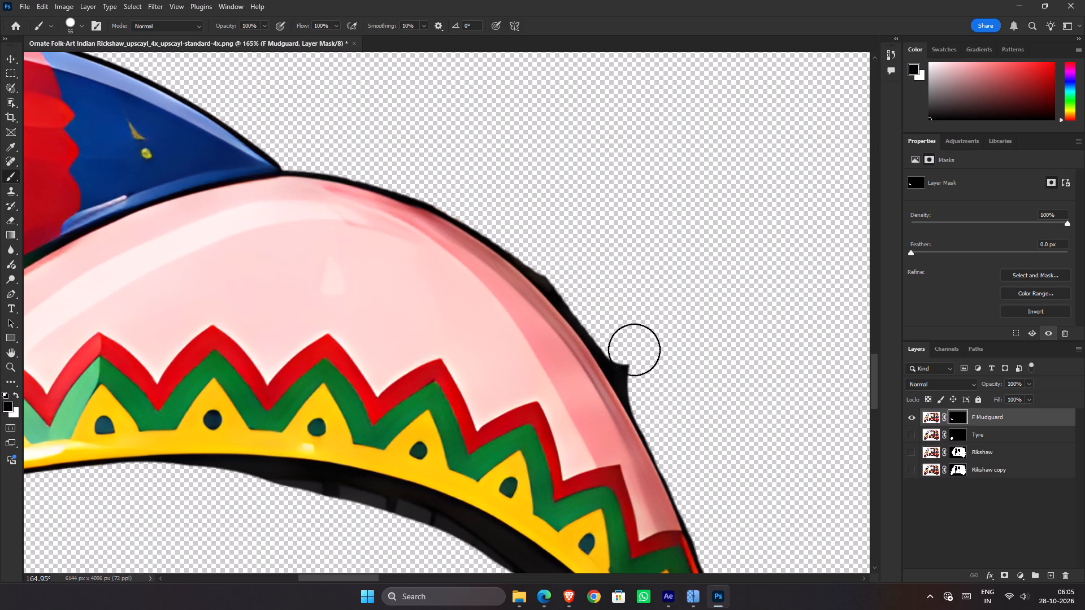
drag(634, 350, 665, 389)
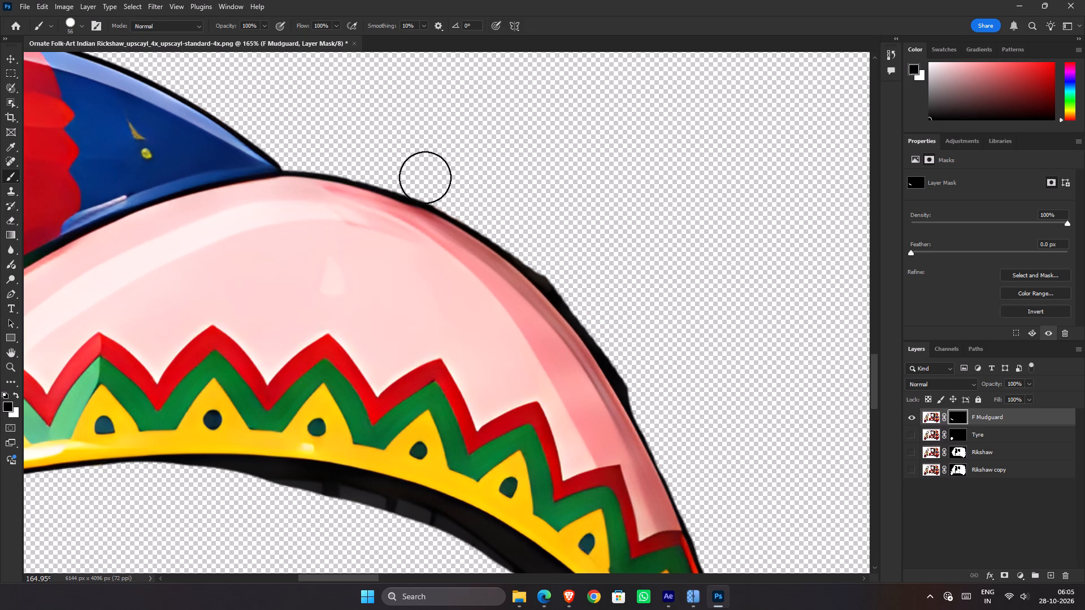
Smooth the leftover black bumps along the mudguard's upper rear curve on the F Mudguard mask, keeping a thin even outline.
drag(530, 229, 599, 304)
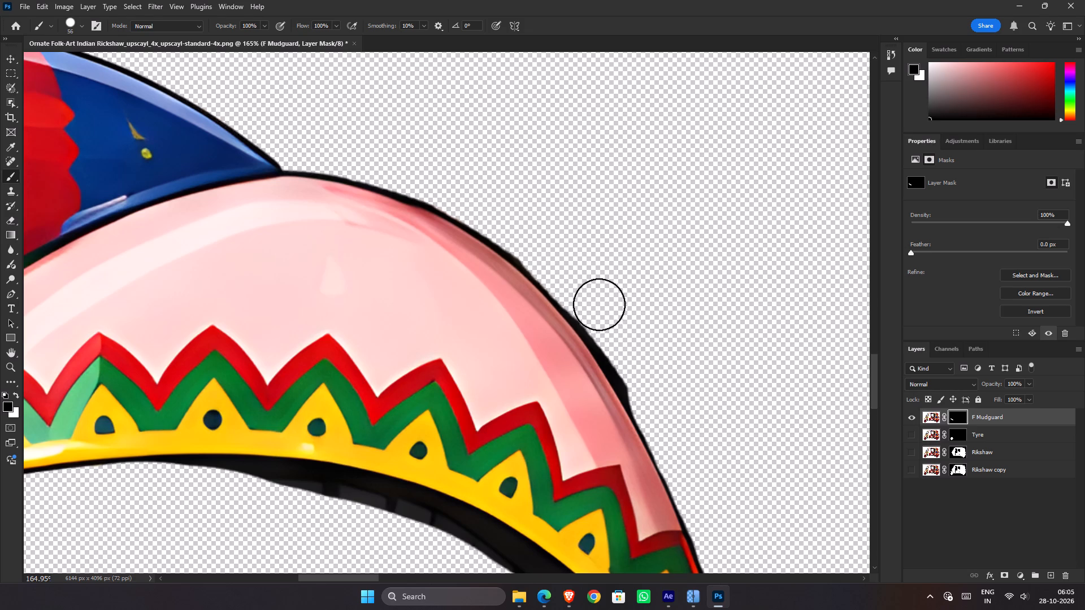
drag(599, 304, 661, 389)
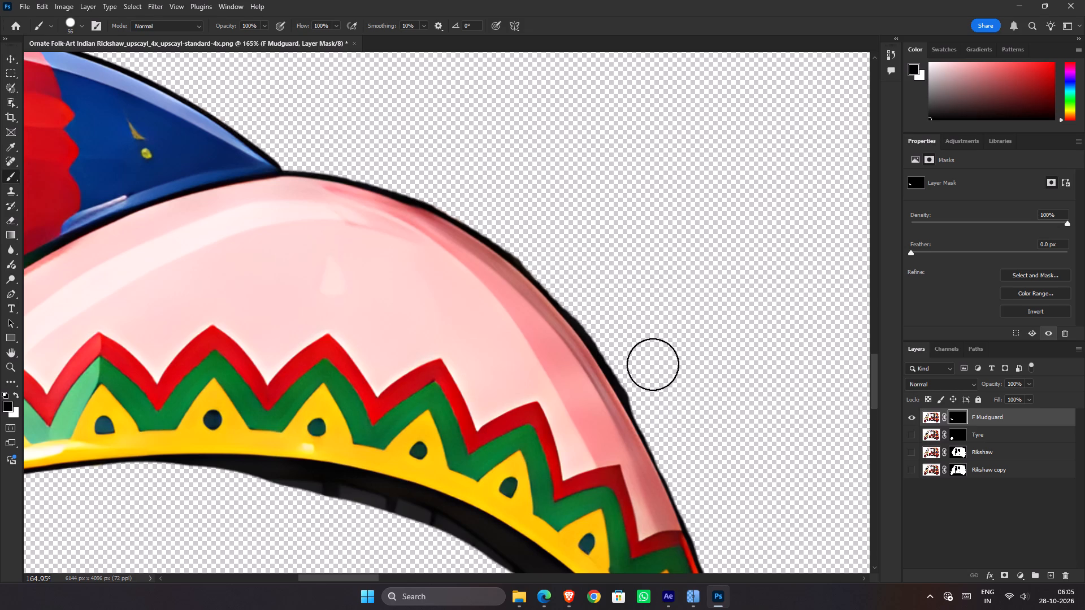
click(579, 289)
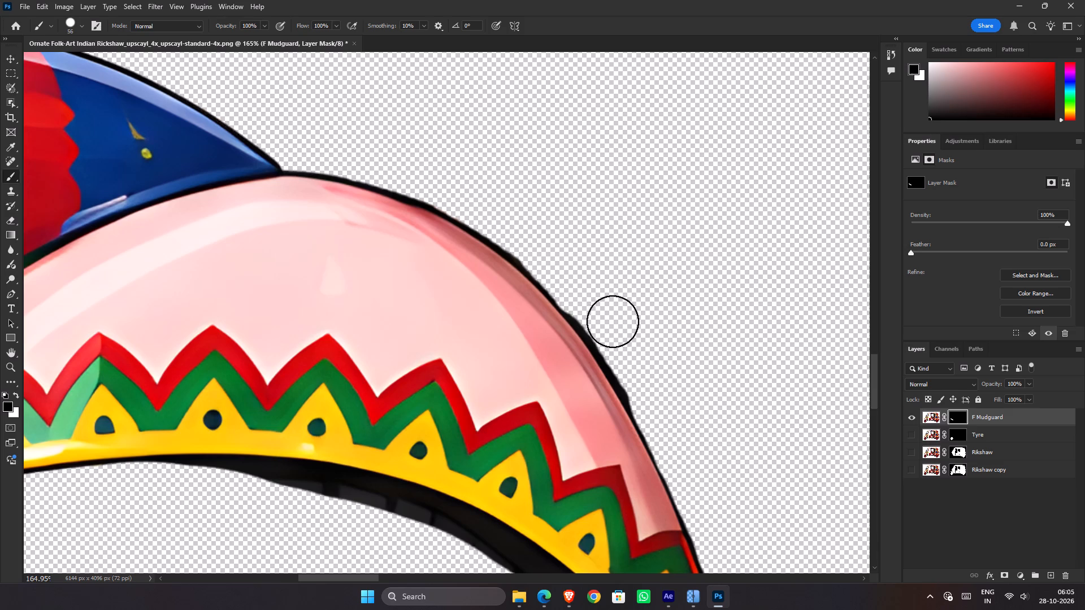
key(ctrl+z)
click(588, 295)
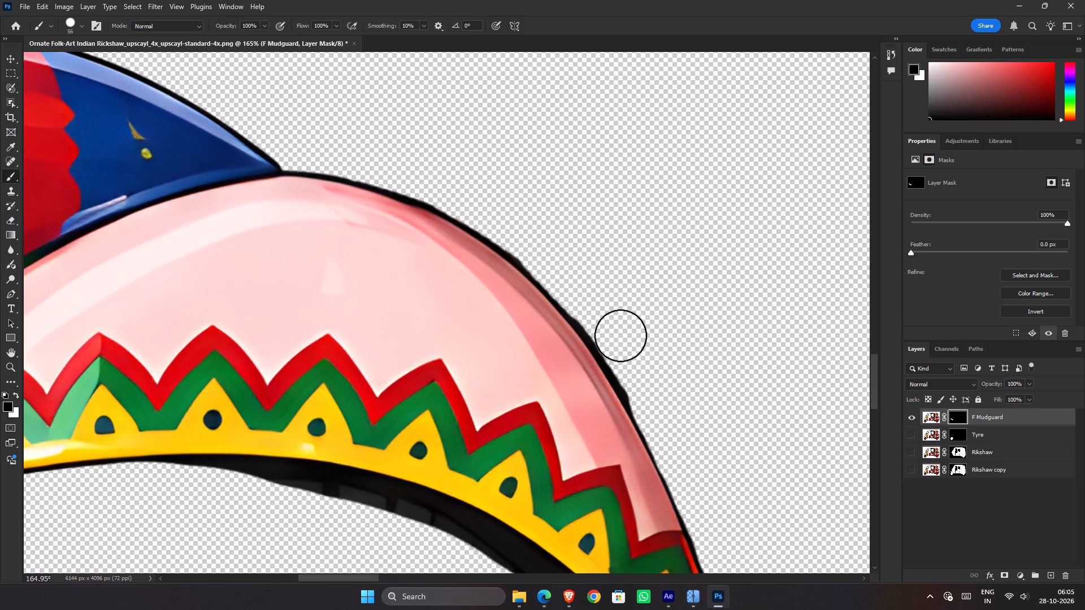
shift+click(620, 340)
shift+click(639, 368)
shift+click(649, 387)
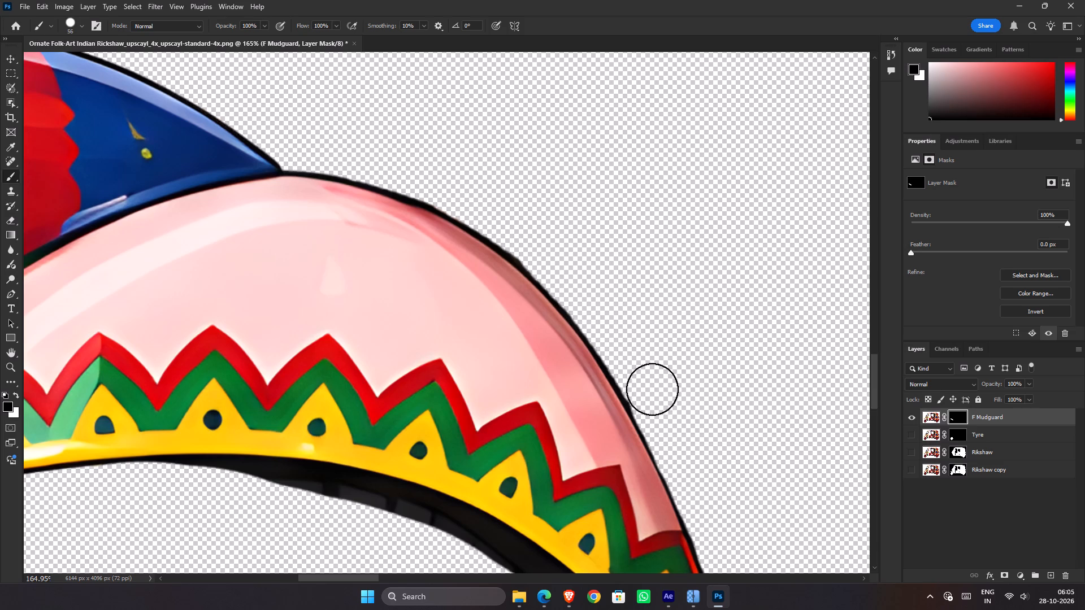
shift+click(659, 407)
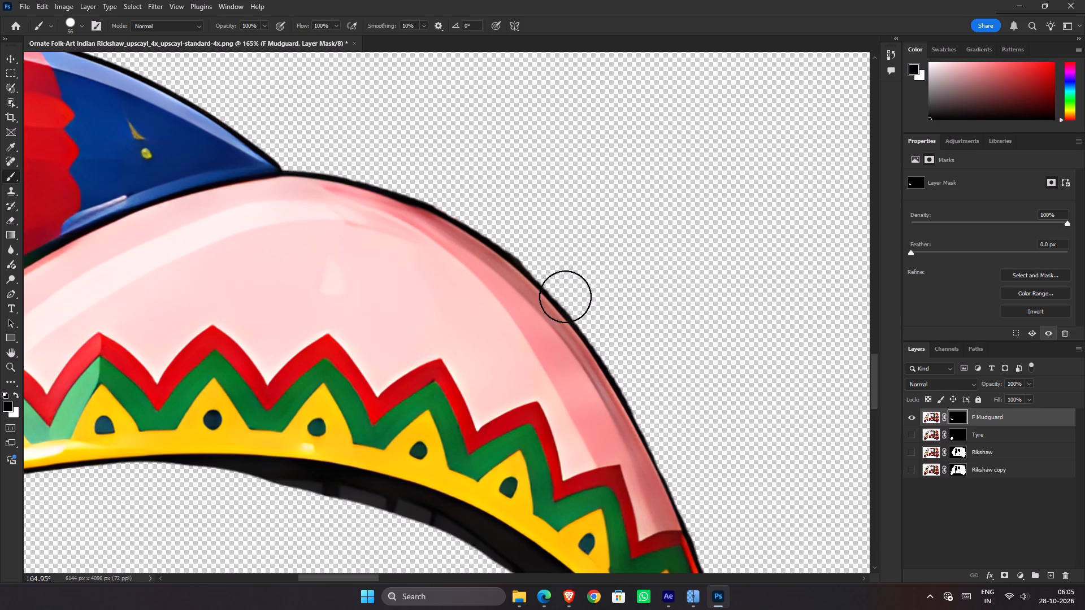
click(545, 249)
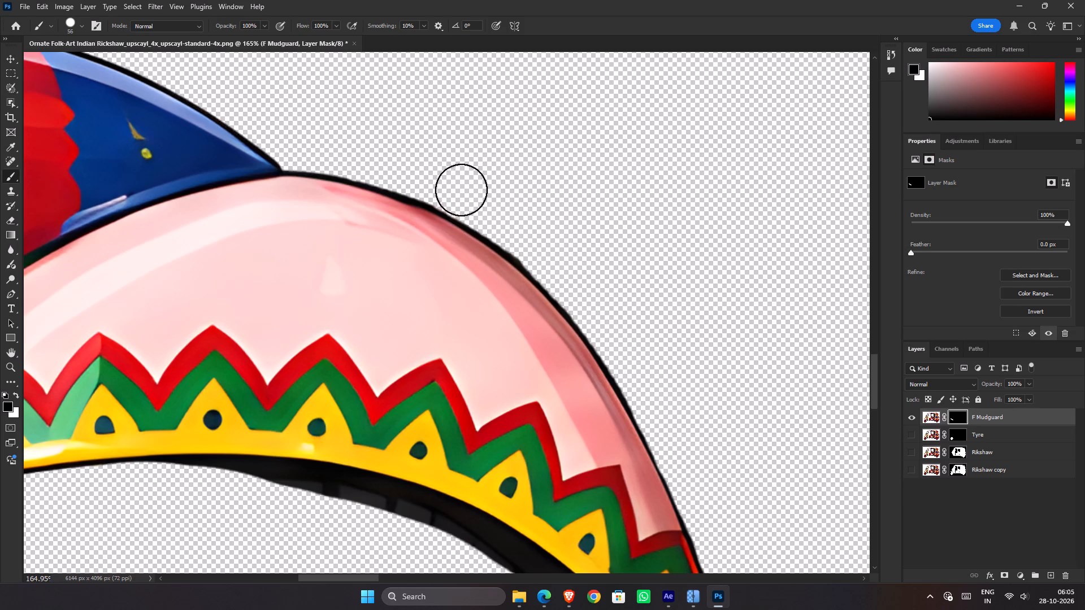
shift+click(461, 190)
Check the mudguard together with the Tyre and Rikshaw layers, and leave only the Rikshaw layer visible.
scroll(418, 147, down, 7)
scroll(402, 165, up, 1)
scroll(400, 174, down, 7)
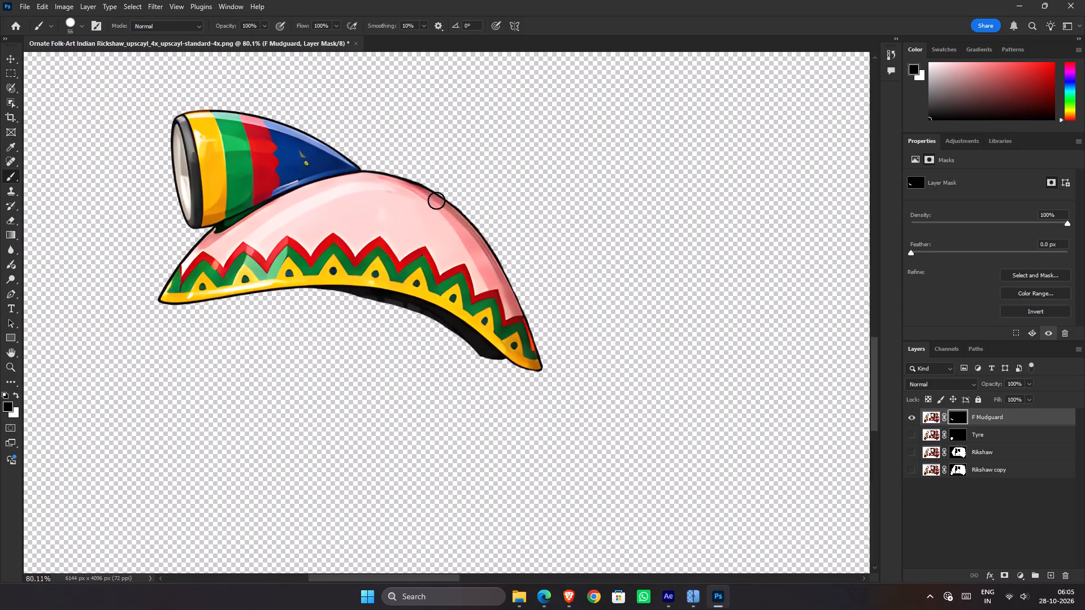
click(909, 432)
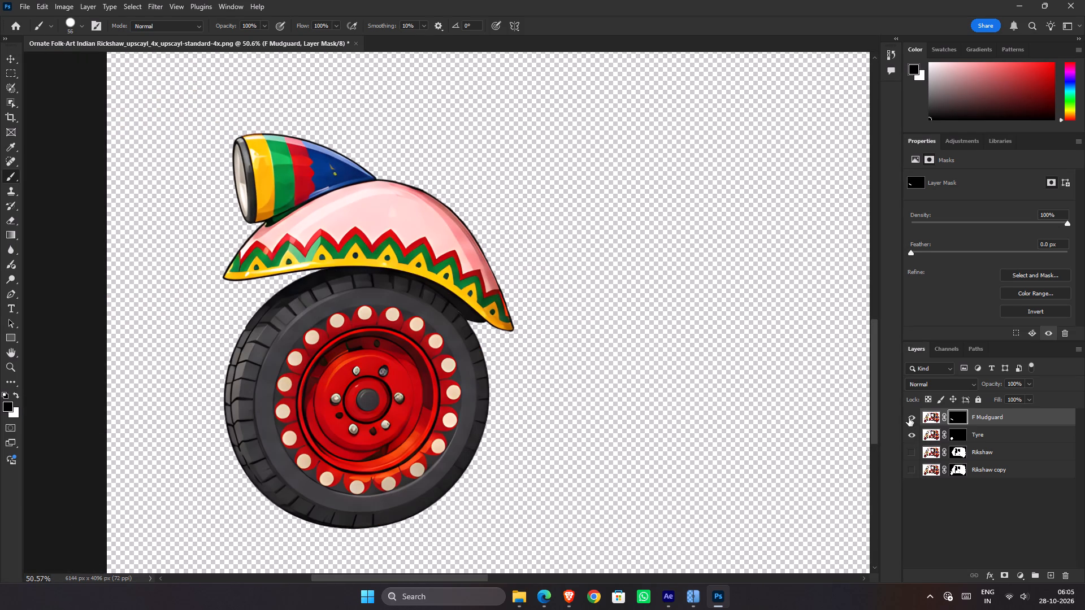
click(910, 447)
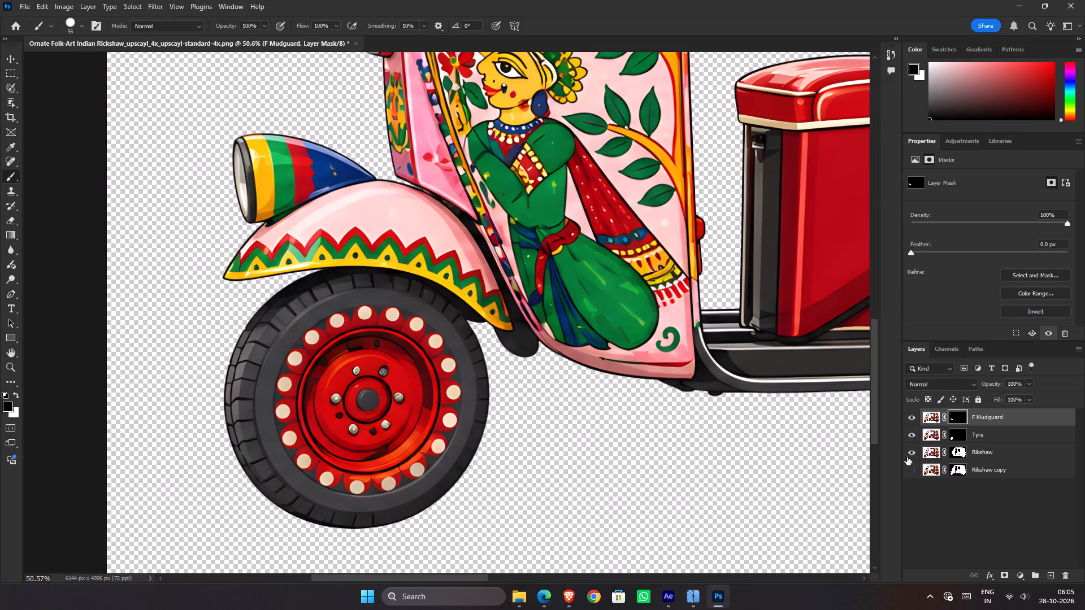
drag(910, 437, 909, 407)
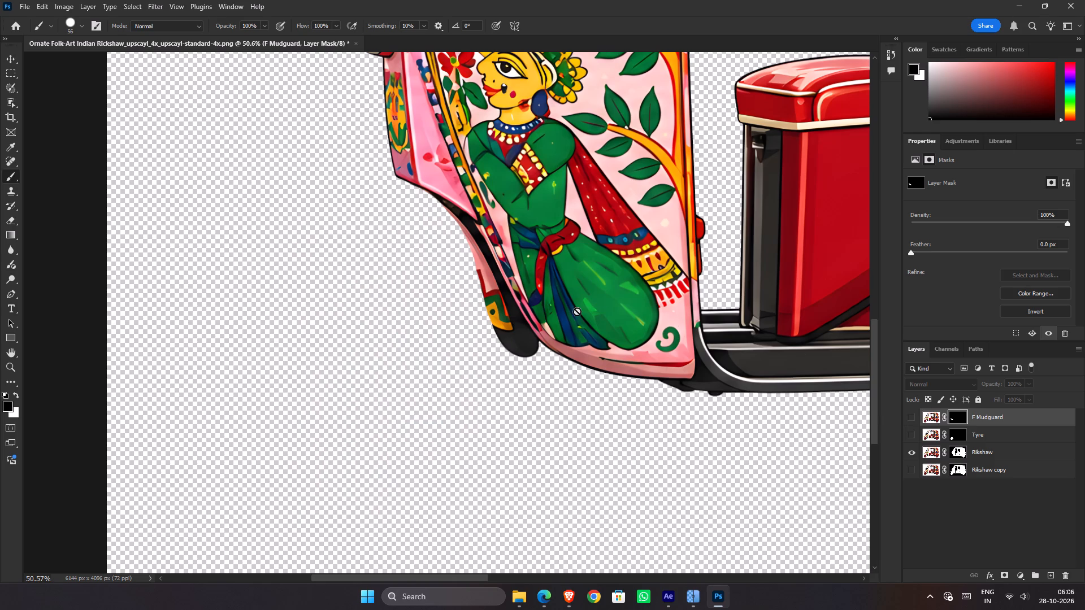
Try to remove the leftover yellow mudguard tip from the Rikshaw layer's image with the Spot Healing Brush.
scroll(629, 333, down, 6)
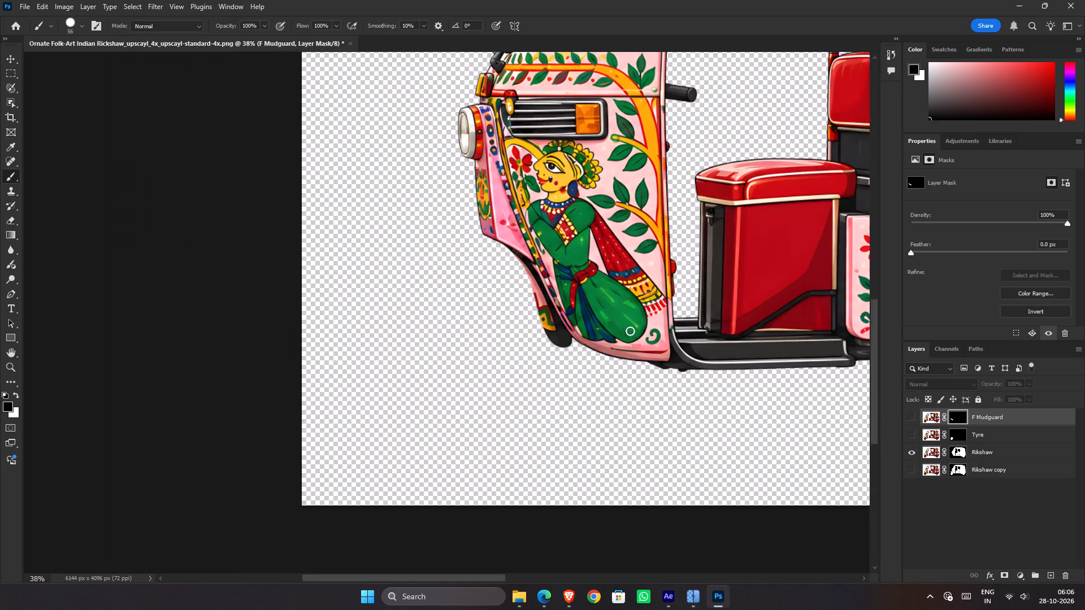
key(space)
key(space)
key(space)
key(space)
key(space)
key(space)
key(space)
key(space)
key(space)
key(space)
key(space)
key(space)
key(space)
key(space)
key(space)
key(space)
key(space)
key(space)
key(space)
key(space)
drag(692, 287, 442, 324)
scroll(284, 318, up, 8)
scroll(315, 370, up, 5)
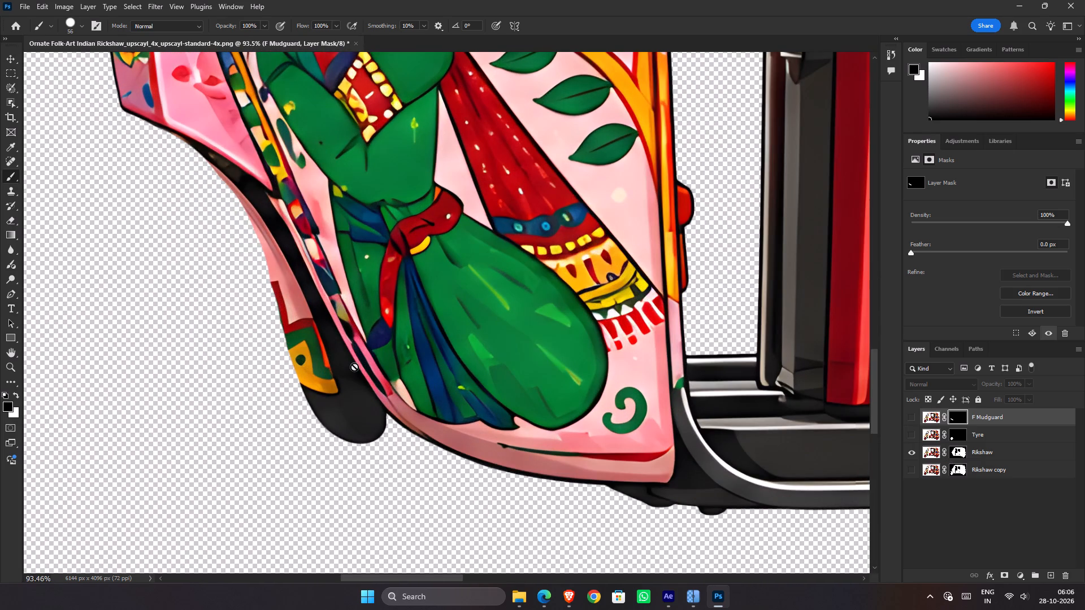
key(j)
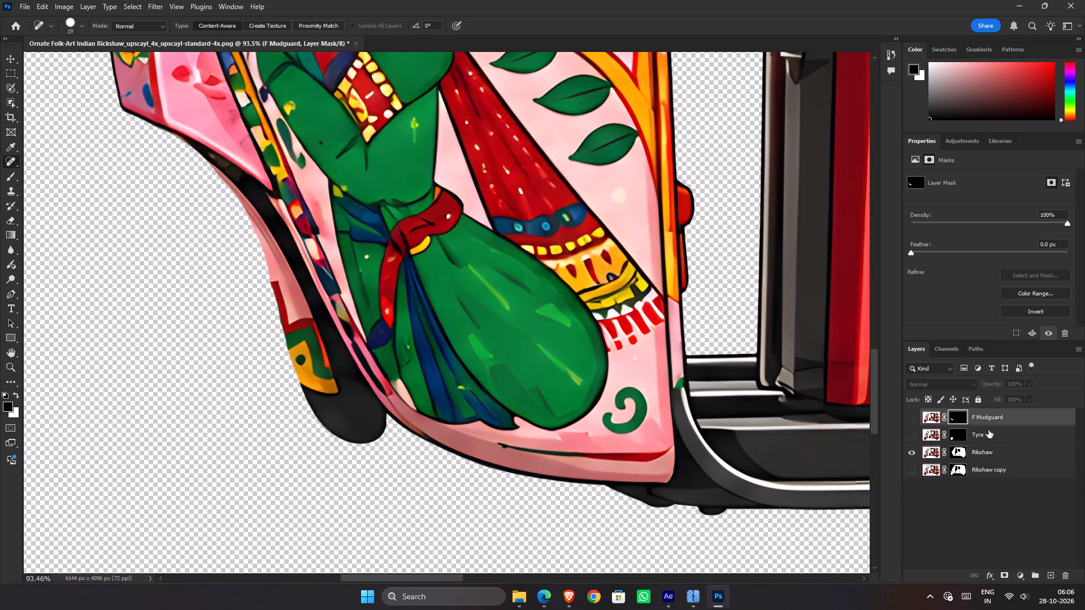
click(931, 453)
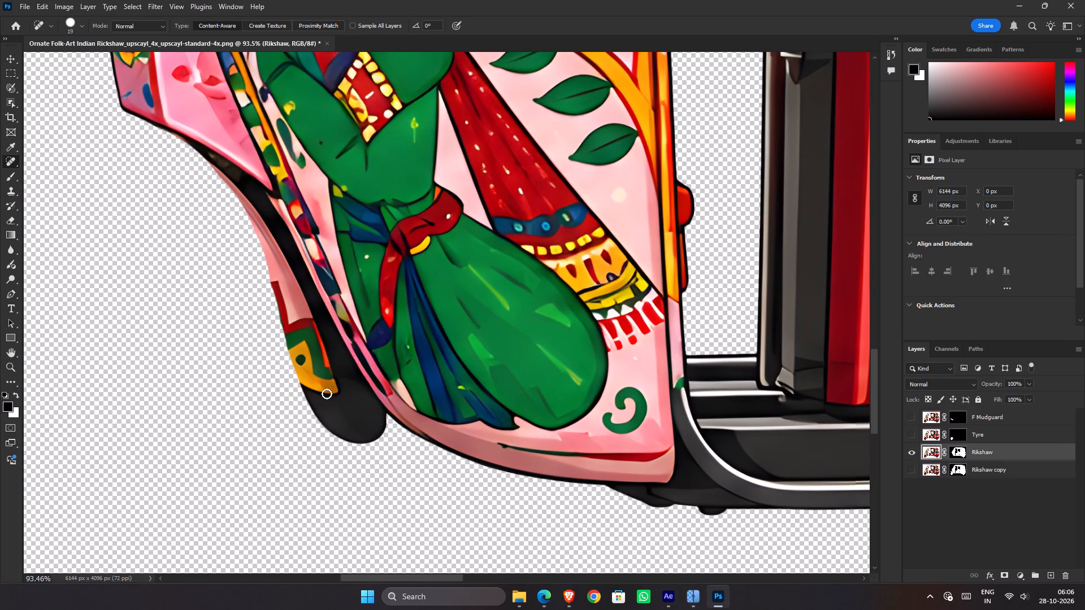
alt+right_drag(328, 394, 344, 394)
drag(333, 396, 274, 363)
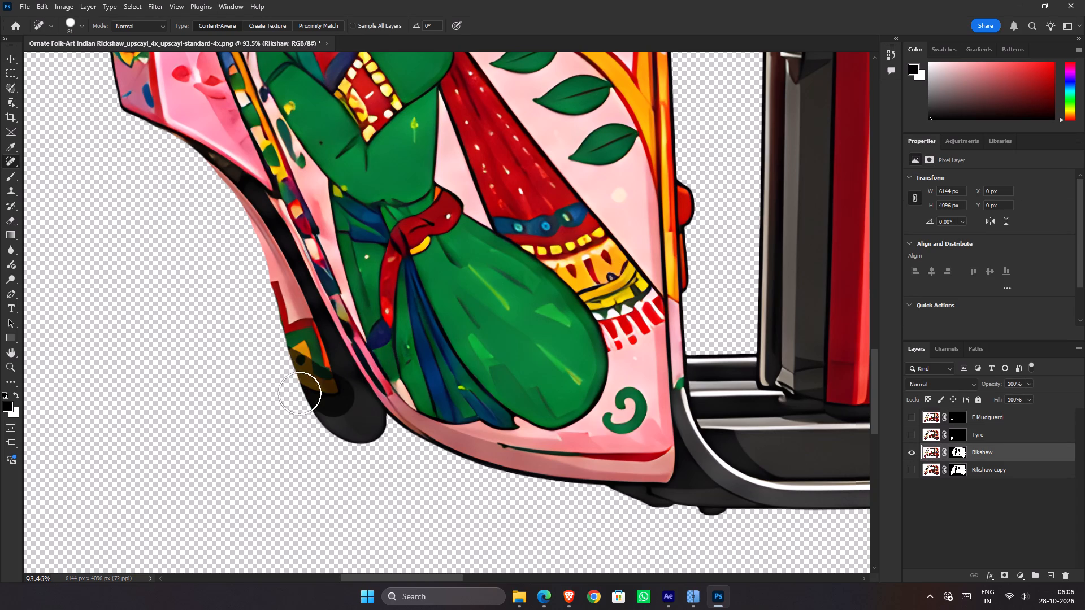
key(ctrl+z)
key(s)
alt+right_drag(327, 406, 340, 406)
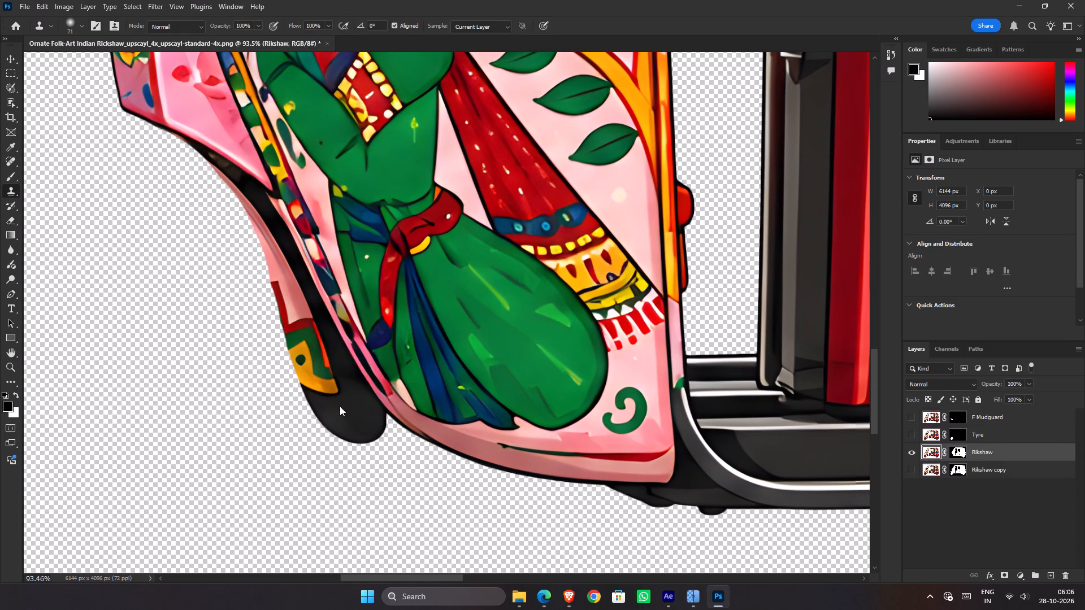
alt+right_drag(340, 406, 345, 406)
Outline the leftover front mudguard piece on the Rikshaw layer with the Lasso, following the dark inner edge beside the body.
key(l)
text(ll)
key(l)
key(l)
key(l)
key(l)
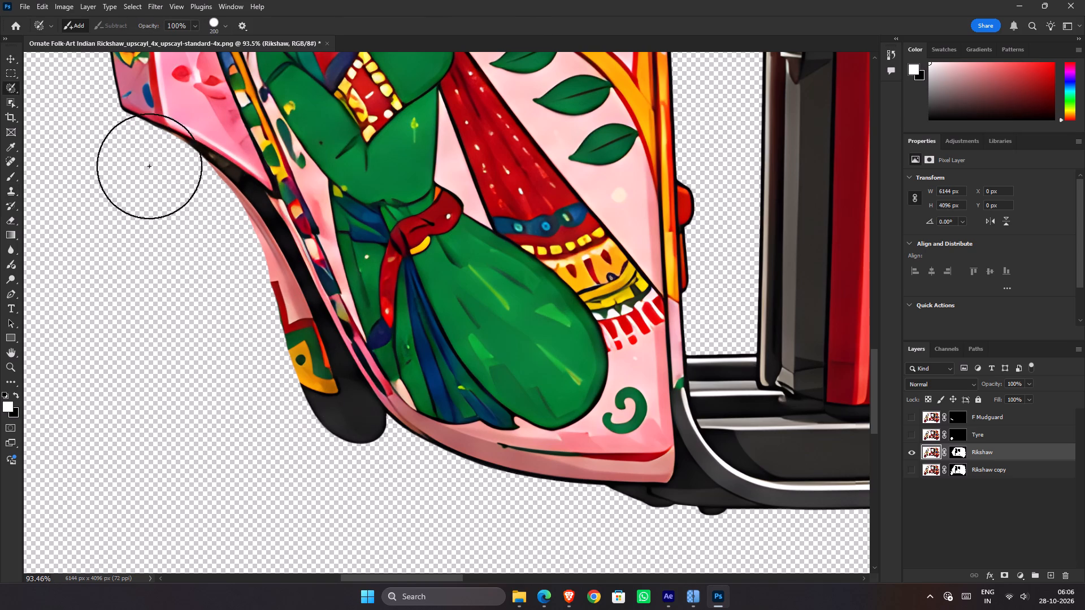
key(l)
right_drag(13, 87, 46, 103)
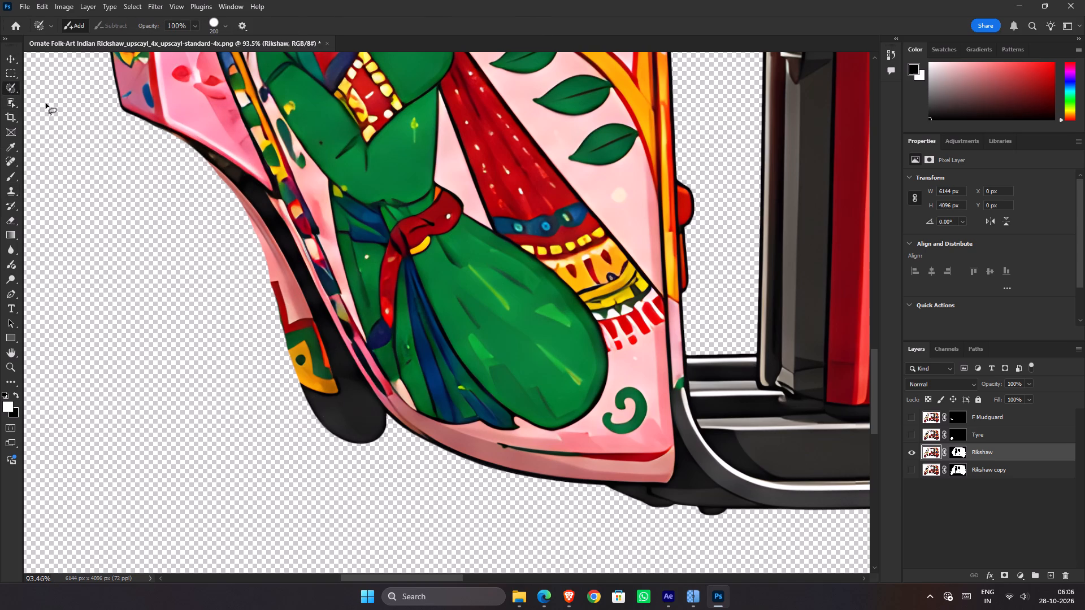
click(195, 150)
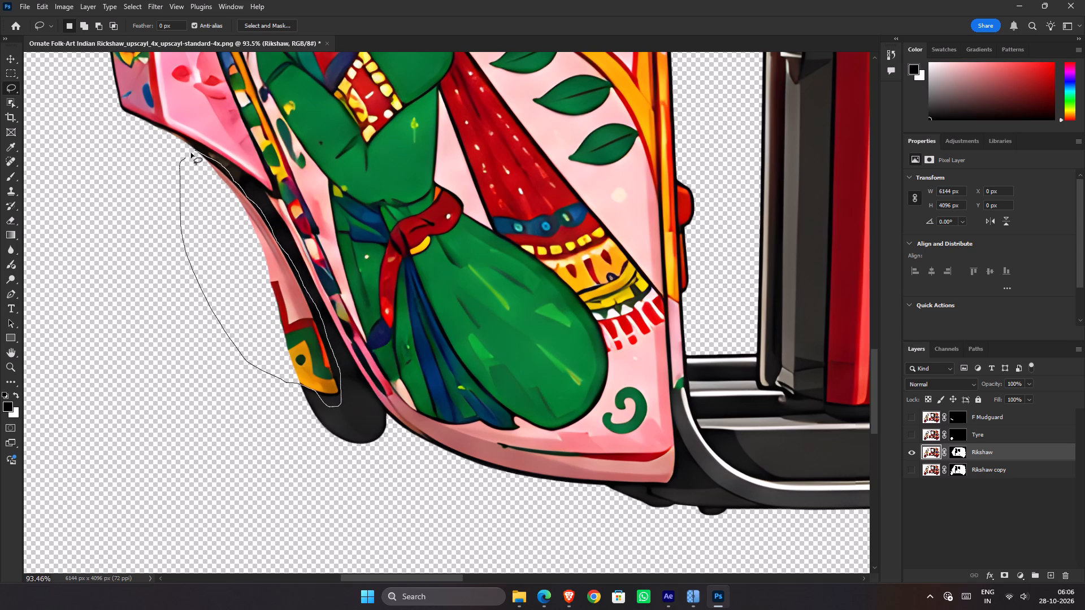
shift+drag(328, 402, 327, 403)
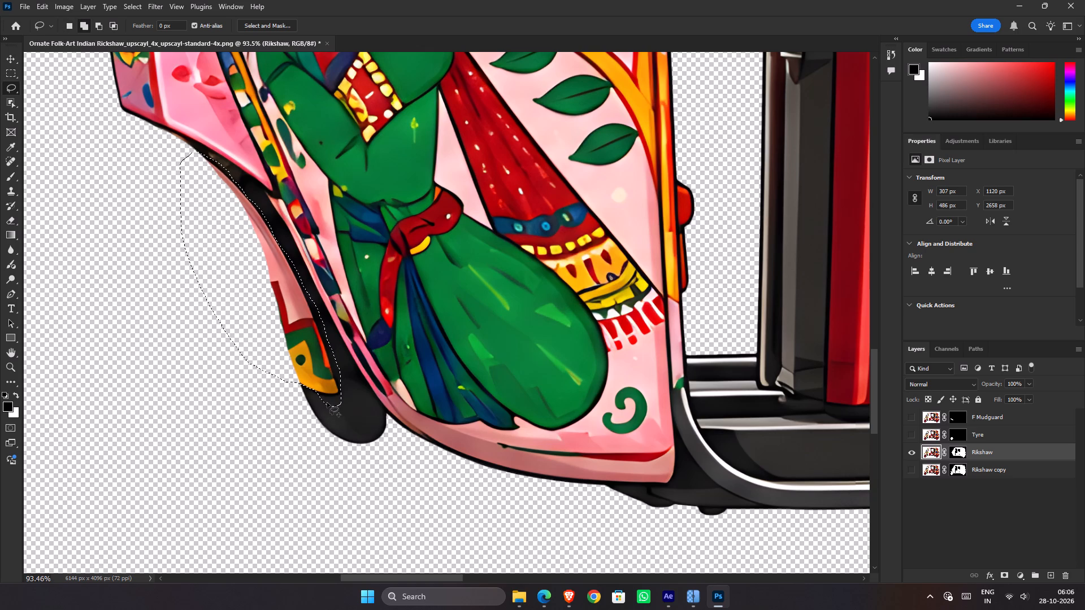
shift+drag(327, 403, 315, 367)
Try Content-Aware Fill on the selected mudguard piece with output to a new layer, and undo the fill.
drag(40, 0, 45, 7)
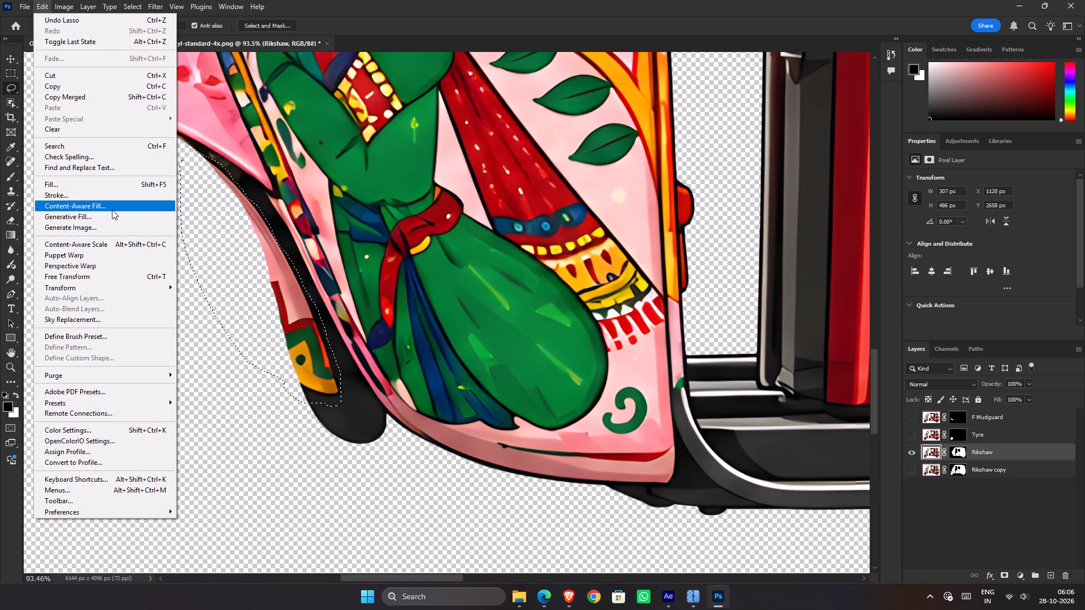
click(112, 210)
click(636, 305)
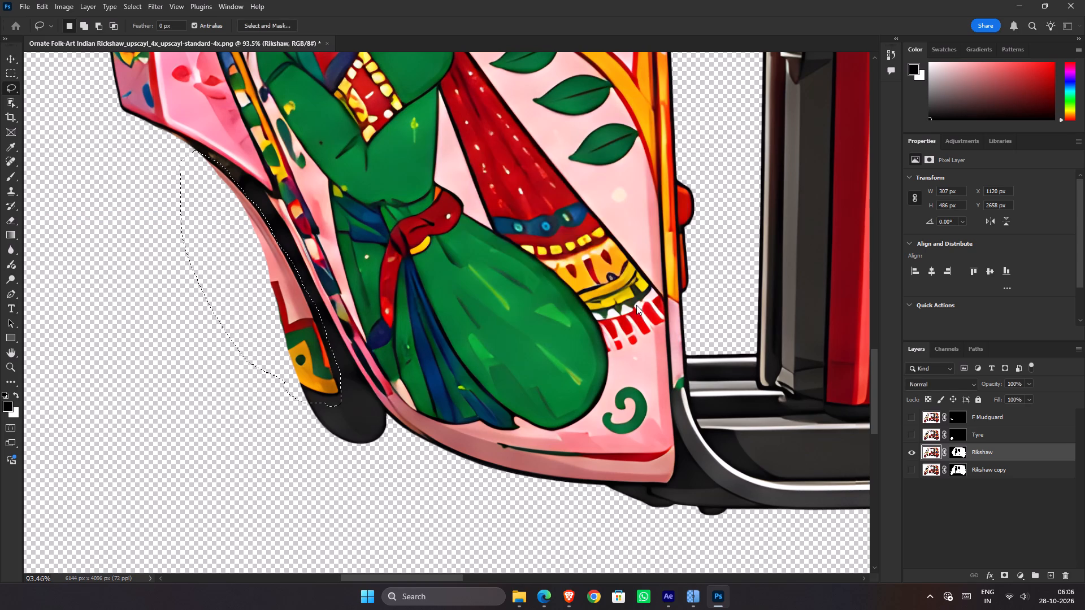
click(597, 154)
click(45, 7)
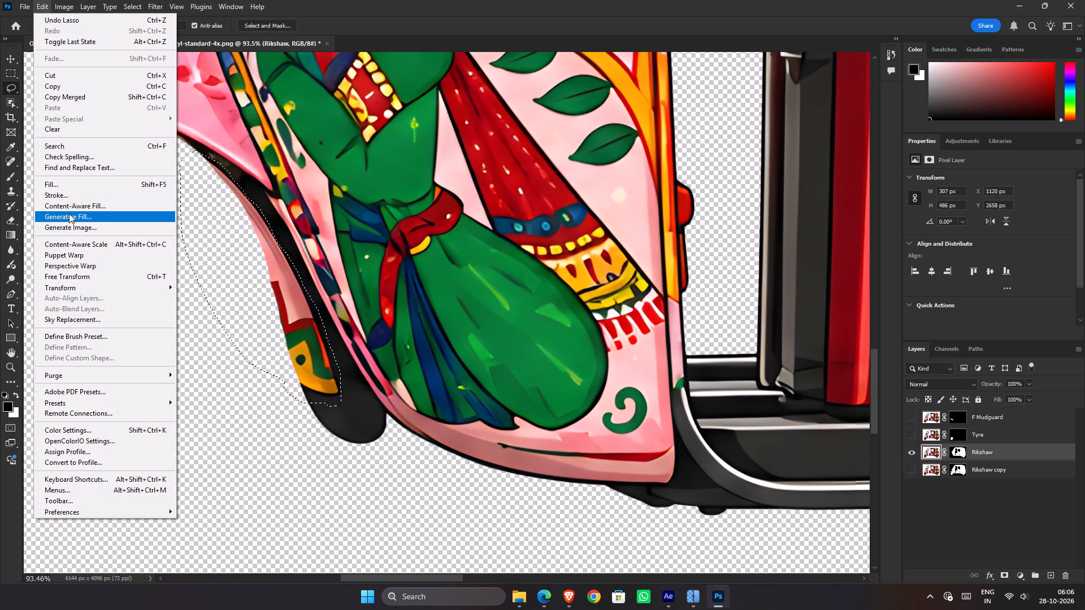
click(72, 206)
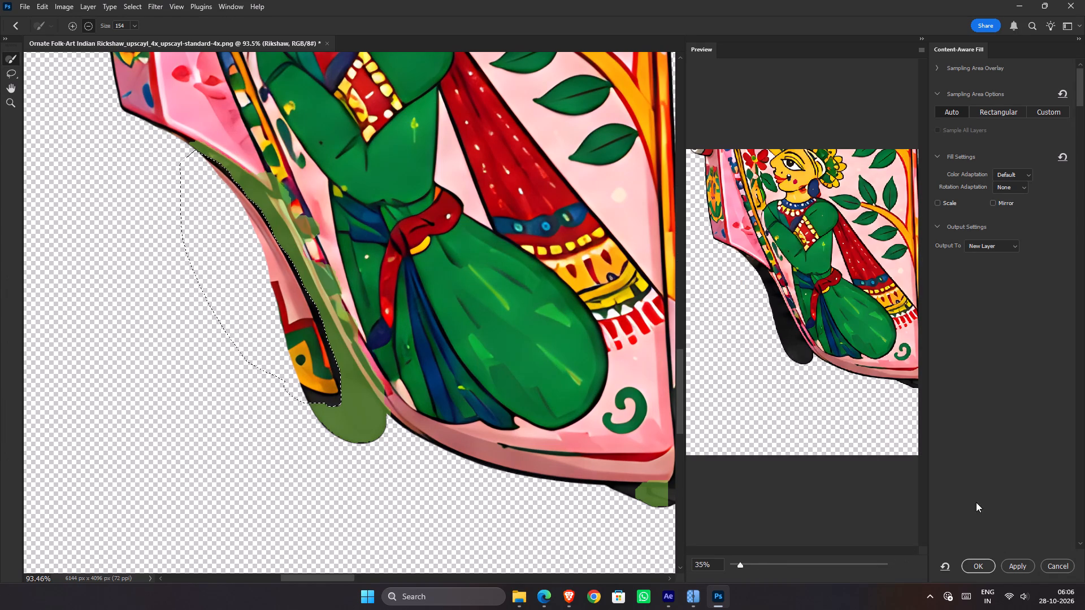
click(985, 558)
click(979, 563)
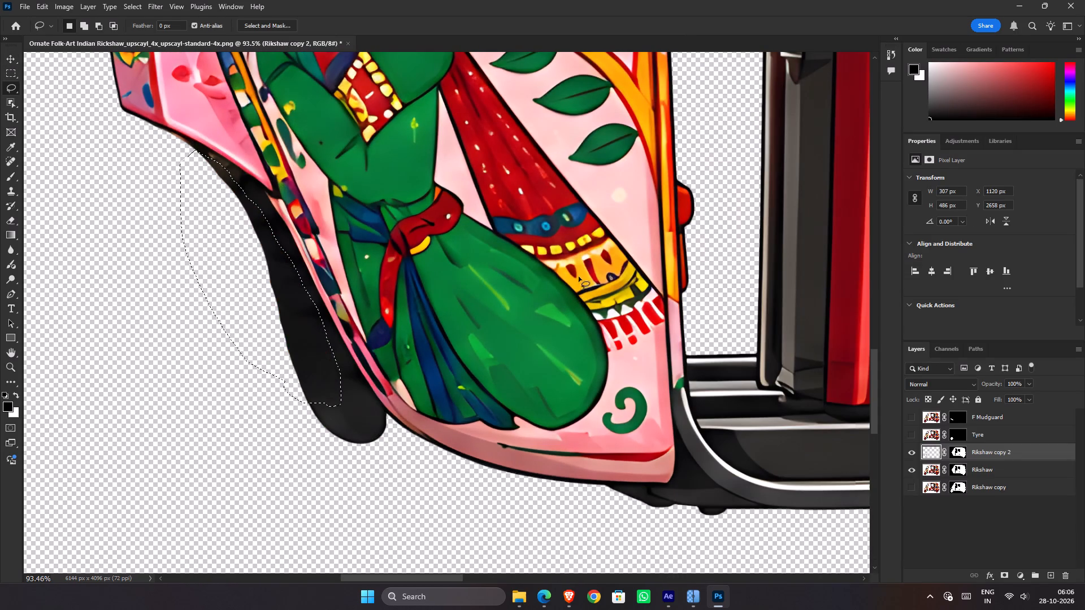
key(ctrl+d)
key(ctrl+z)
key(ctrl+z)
Replace the selected mudguard piece using Content-Aware Fill with output set to Current Layer, and deselect.
click(44, 7)
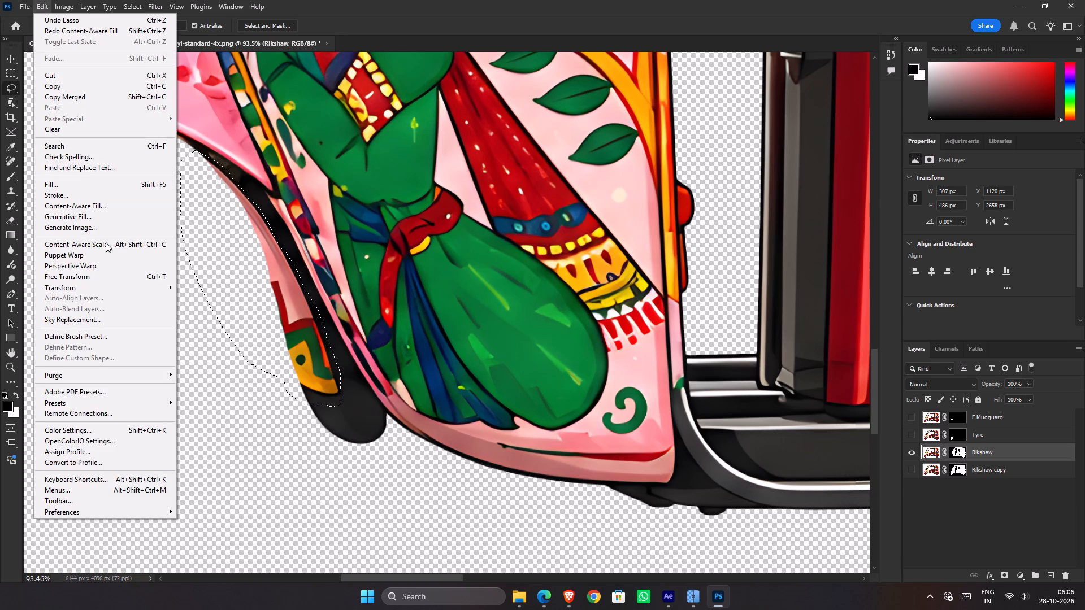
click(107, 209)
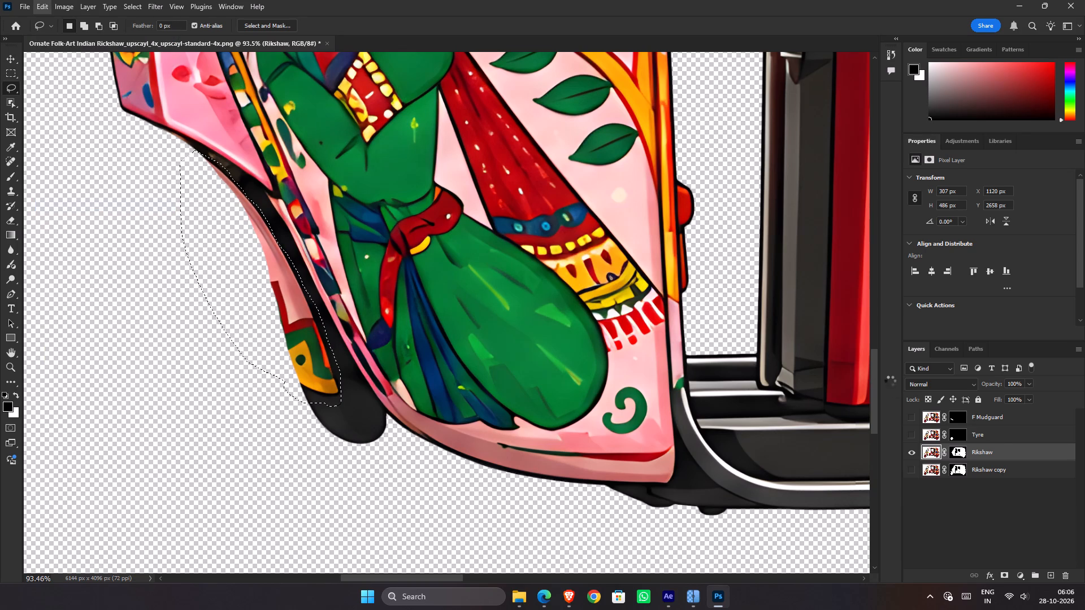
click(988, 244)
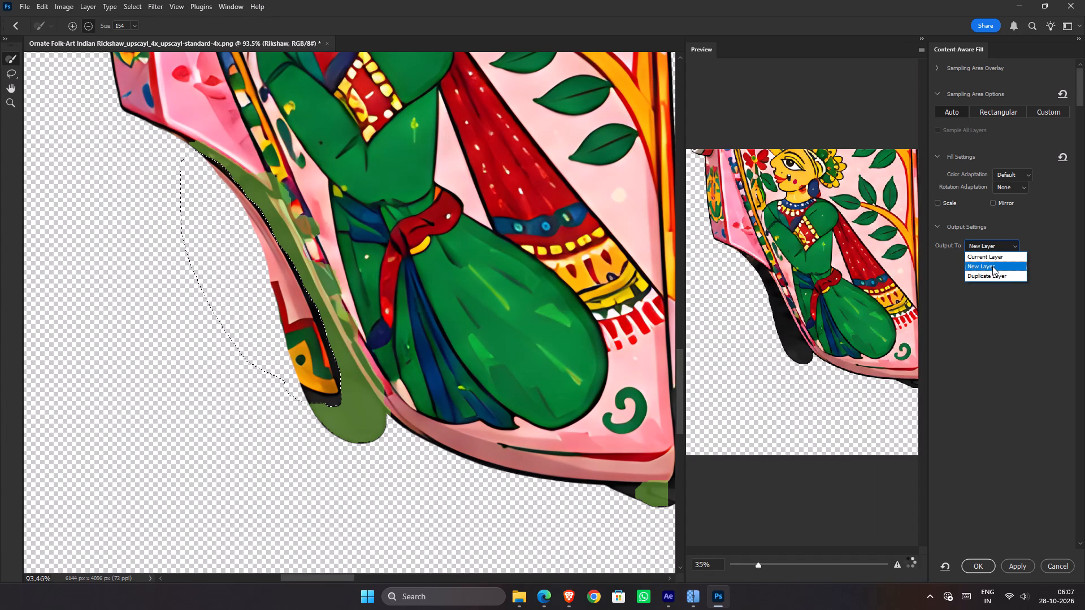
click(997, 259)
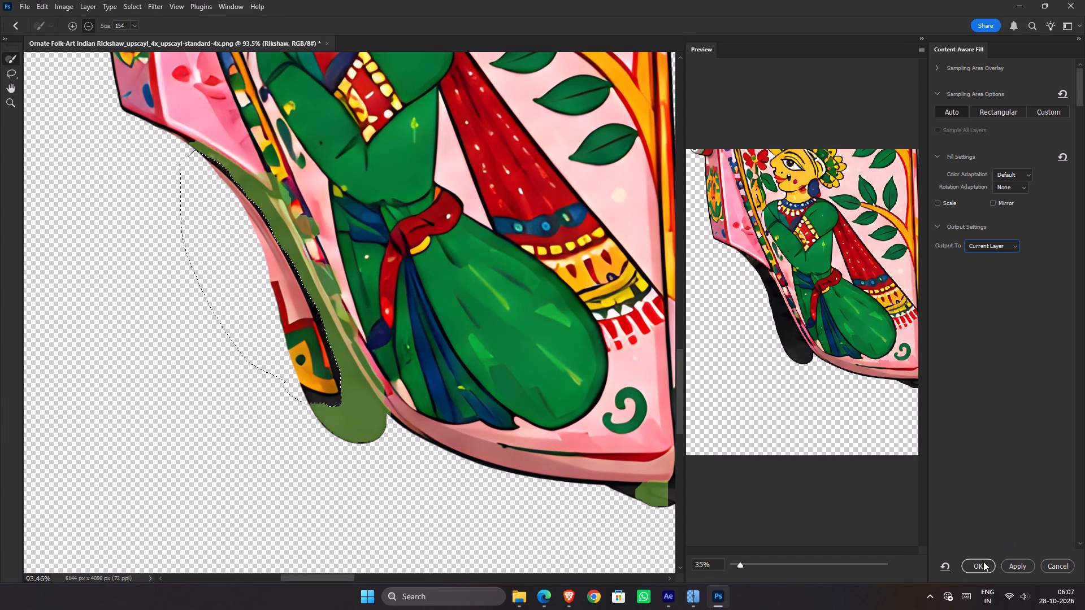
click(983, 561)
scroll(553, 275, down, 8)
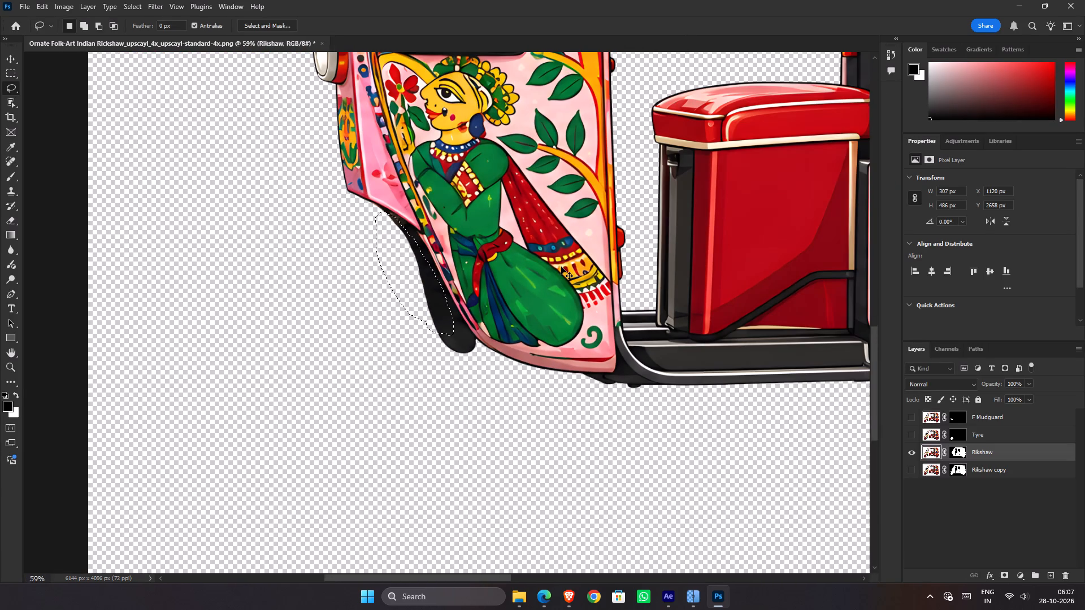
key(ctrl+d)
key(v)
Examine the whole Rikshaw layer after the fill, including the area around the rear wheel and its mudguard.
scroll(565, 239, down, 7)
key(space)
key(space)
key(space)
key(space)
key(space)
key(space)
key(space)
key(space)
key(space)
key(space)
key(space)
key(space)
key(space)
key(space)
key(space)
key(space)
key(space)
key(space)
key(space)
key(space)
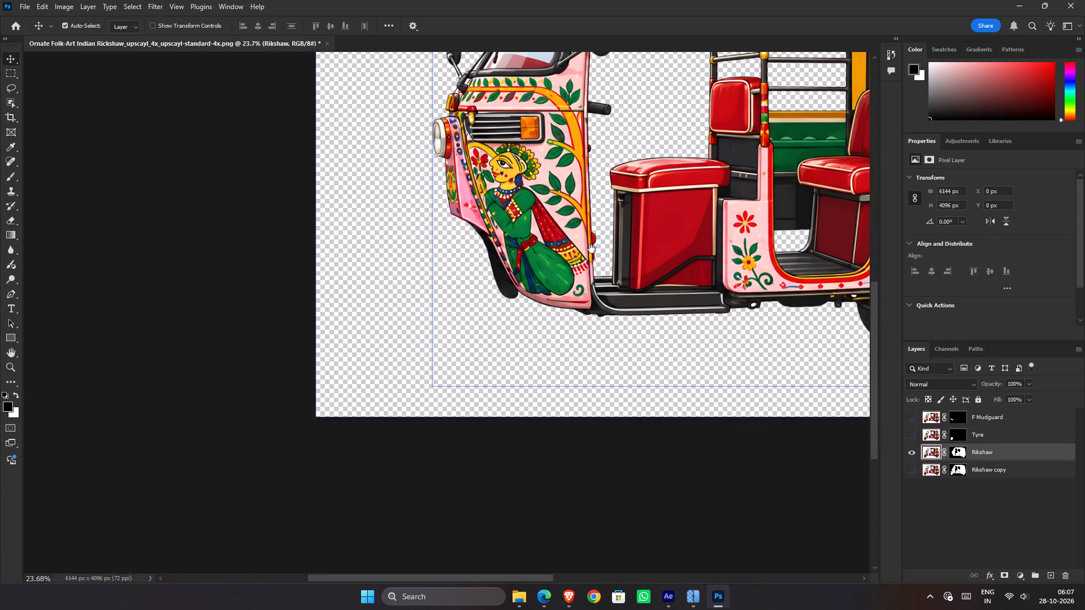
drag(602, 249, 295, 296)
scroll(657, 260, down, 1)
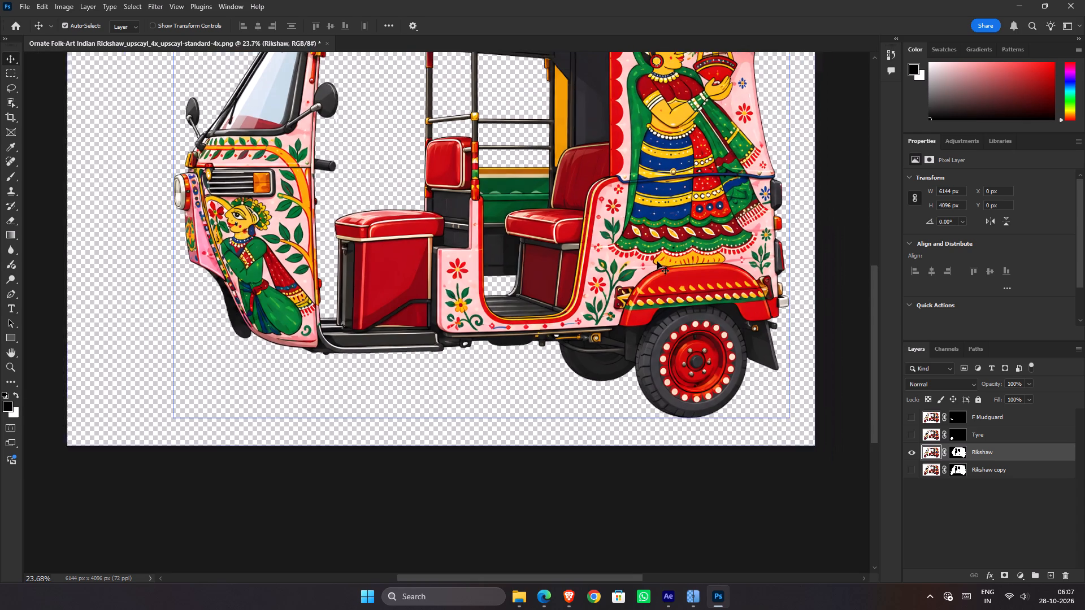
scroll(657, 262, down, 3)
key(space)
key(space)
key(space)
key(space)
key(space)
key(space)
key(space)
key(space)
key(space)
key(space)
key(space)
key(space)
key(space)
key(space)
key(space)
drag(719, 279, 616, 280)
scroll(616, 280, down, 2)
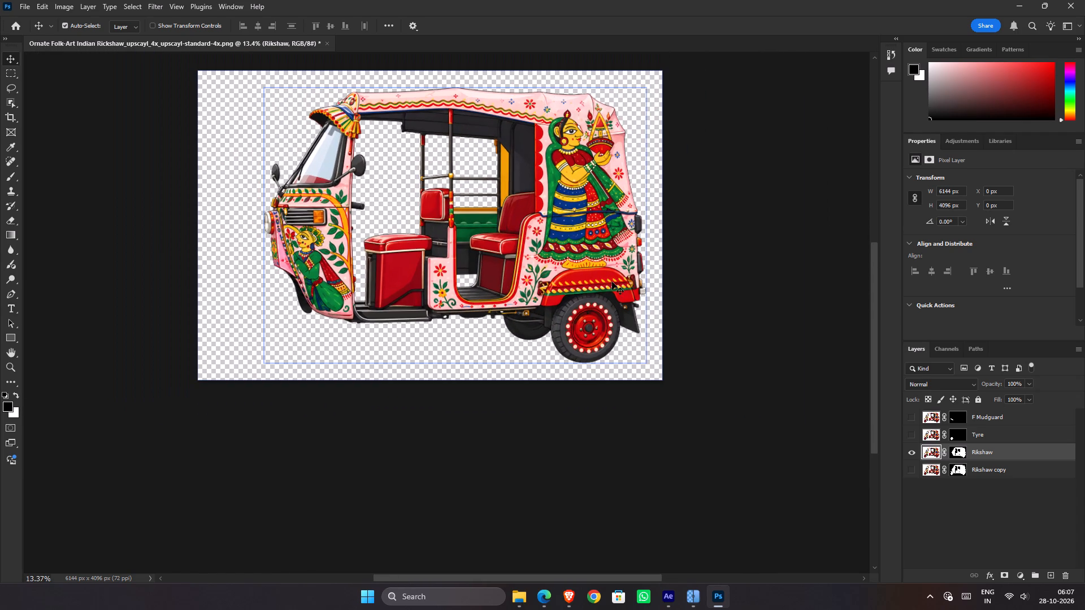
scroll(614, 290, up, 3)
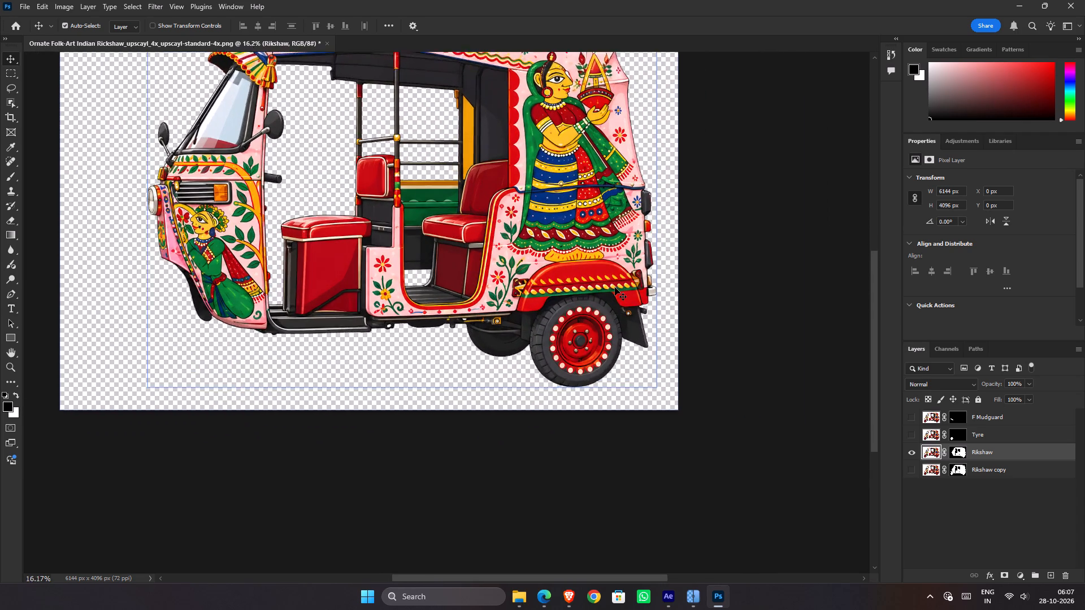
scroll(615, 287, up, 4)
scroll(594, 335, up, 3)
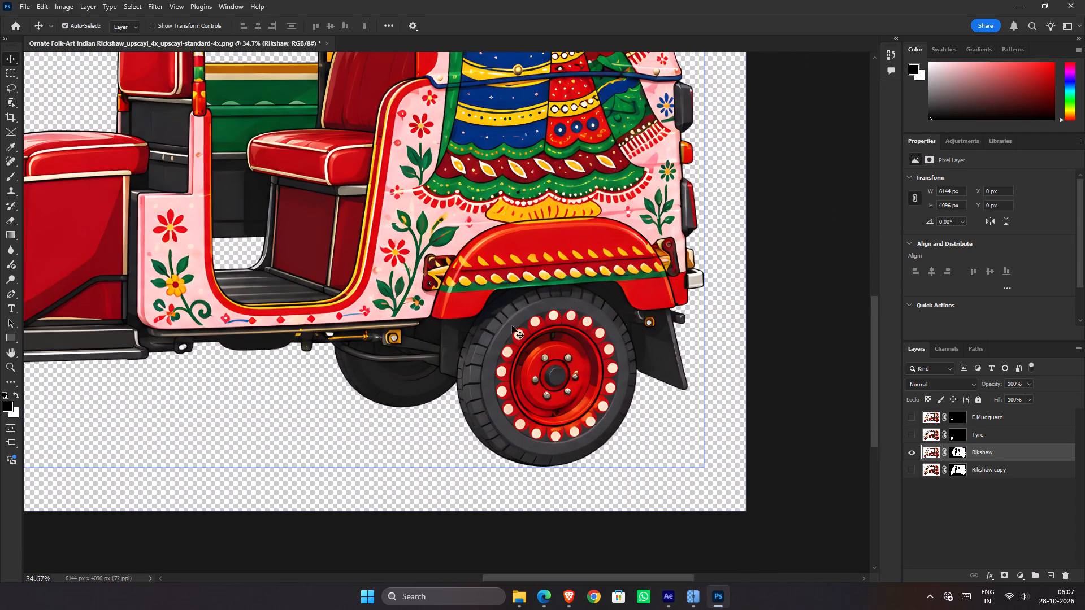
scroll(498, 325, up, 2)
scroll(500, 321, down, 1)
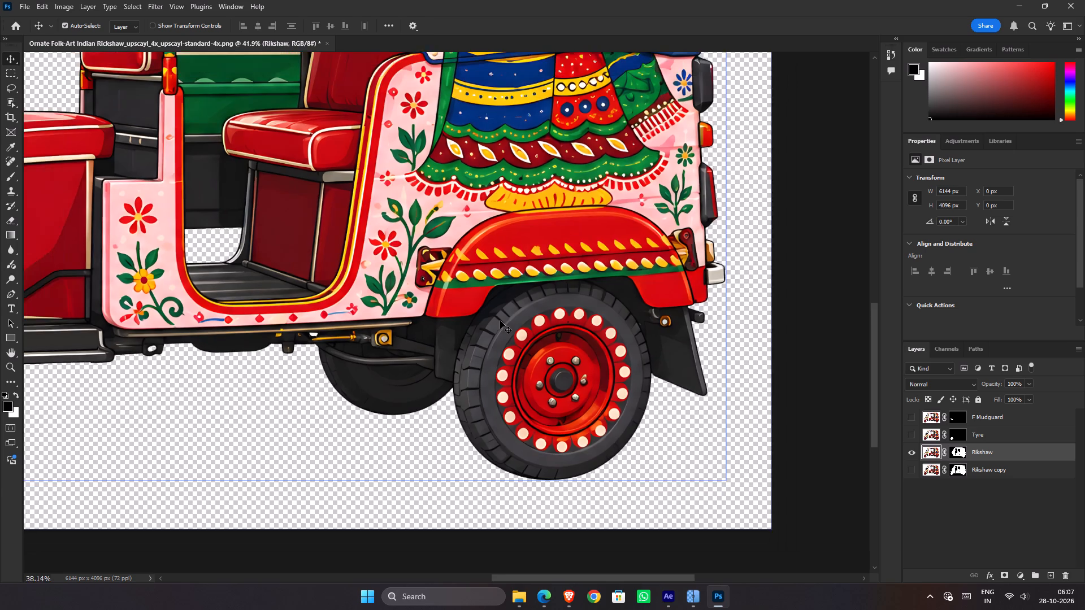
scroll(500, 321, down, 1)
scroll(565, 302, down, 4)
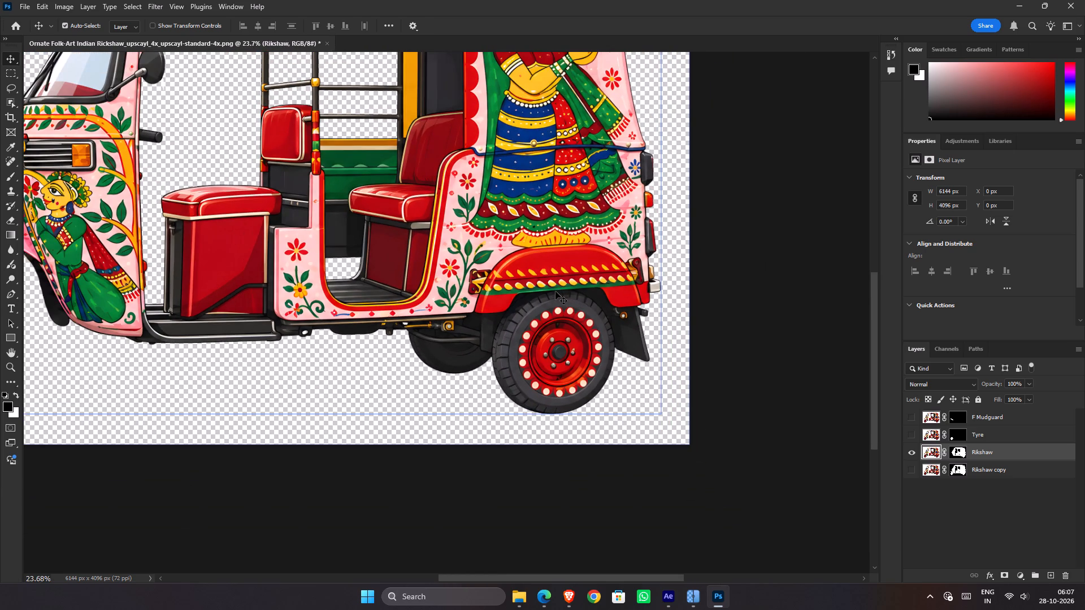
scroll(544, 297, up, 1)
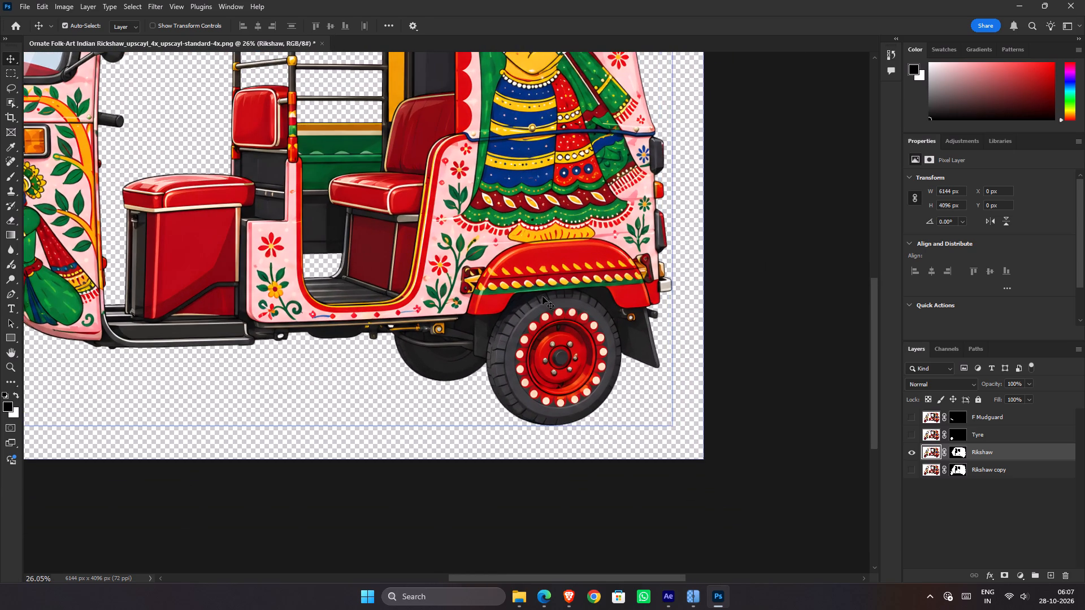
scroll(542, 297, up, 1)
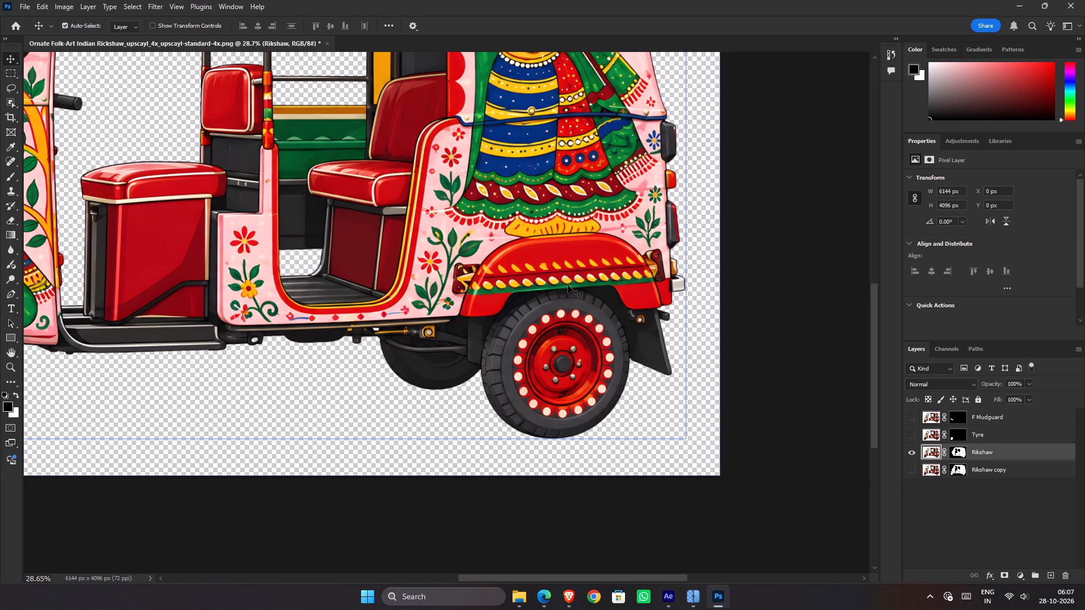
scroll(595, 346, up, 5)
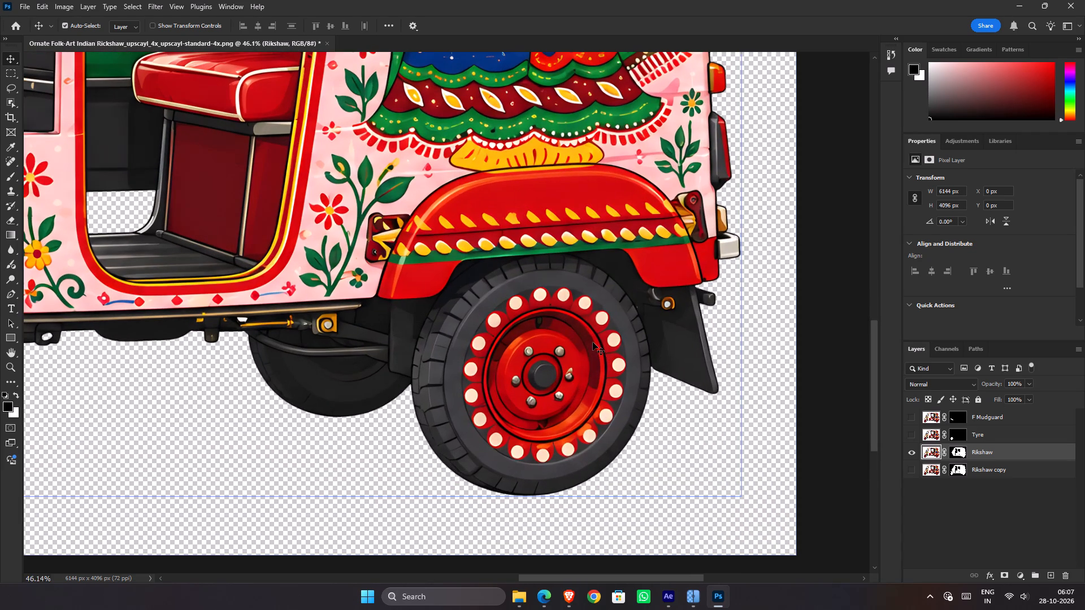
scroll(590, 340, down, 3)
key(w)
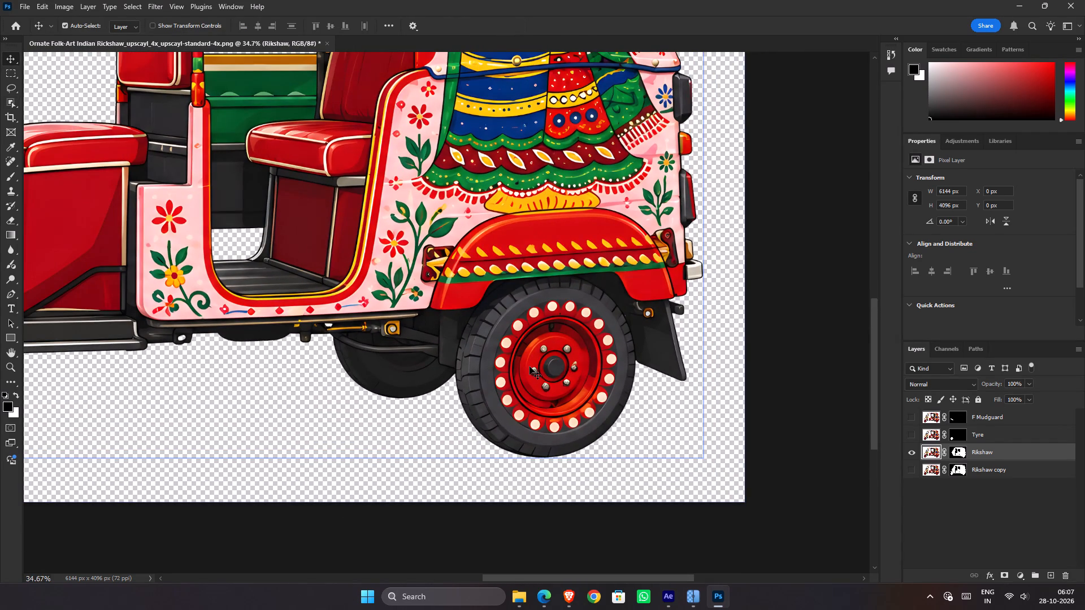
key(w)
scroll(466, 411, down, 4)
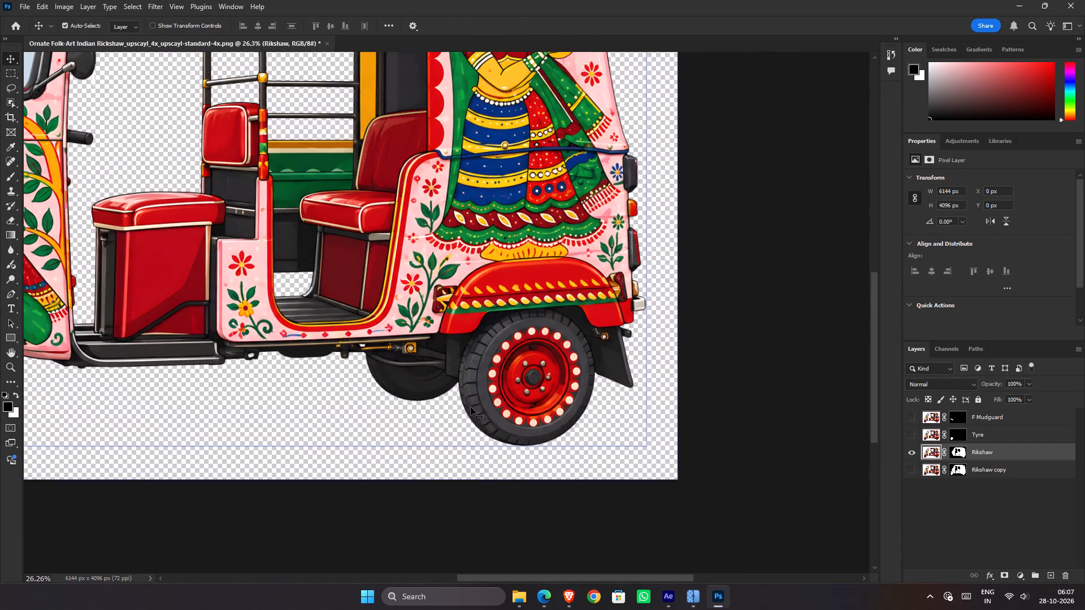
scroll(471, 407, down, 3)
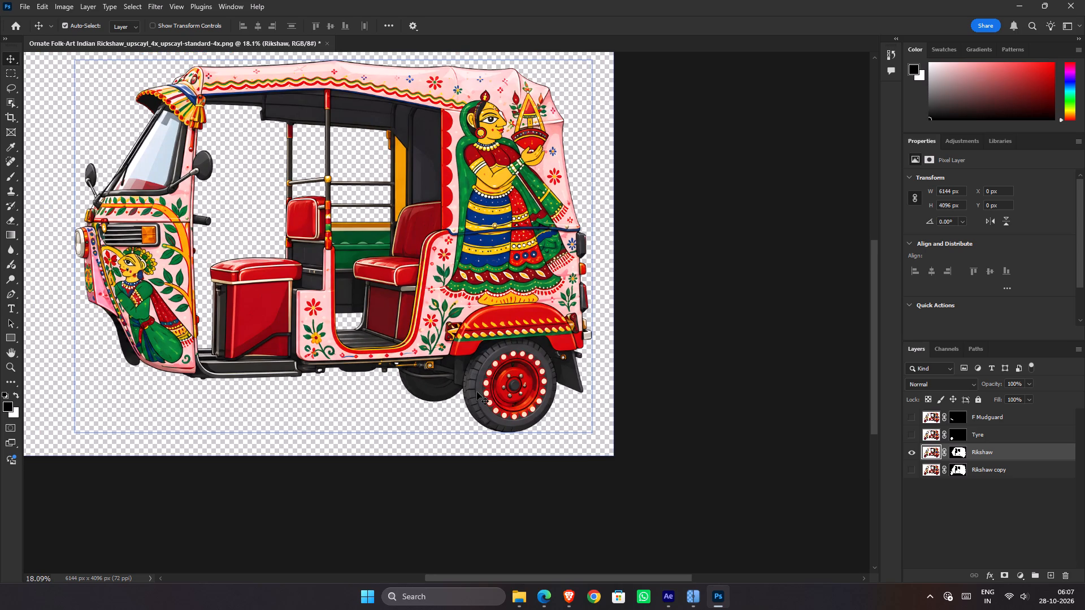
scroll(477, 392, down, 1)
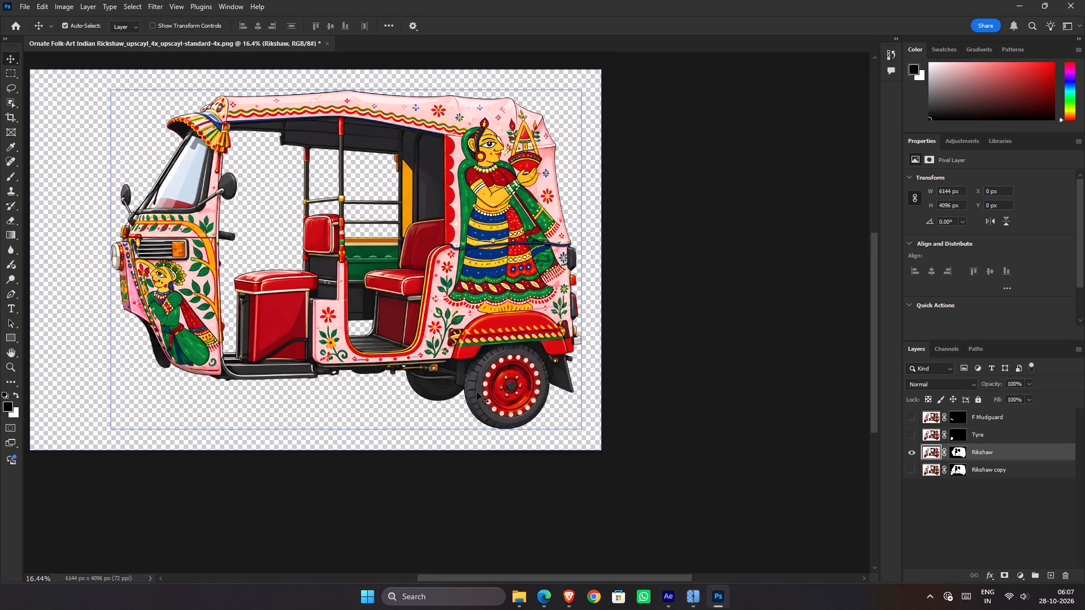
Outline the near rear wheel on the Rikshaw layer with the Object Selection tool in Lasso mode.
scroll(477, 391, up, 10)
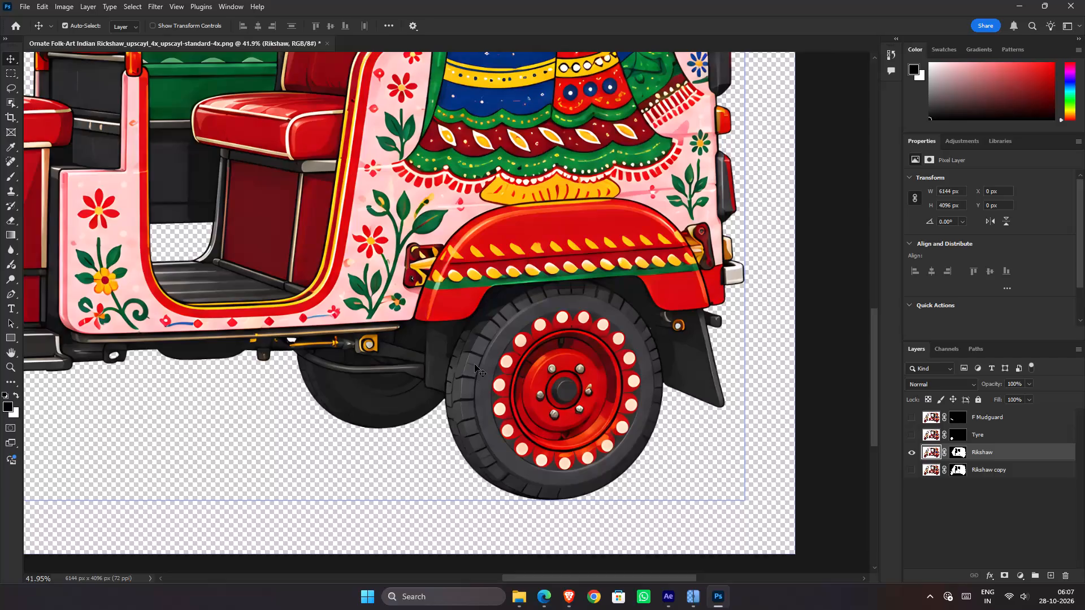
scroll(475, 364, up, 3)
key(w)
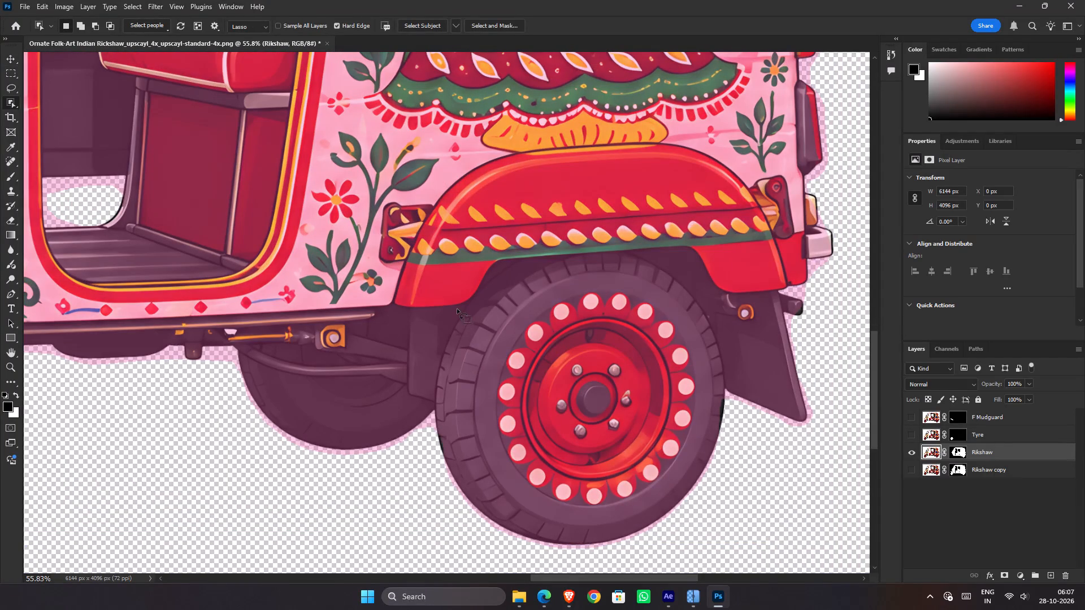
drag(457, 309, 500, 507)
drag(500, 507, 627, 258)
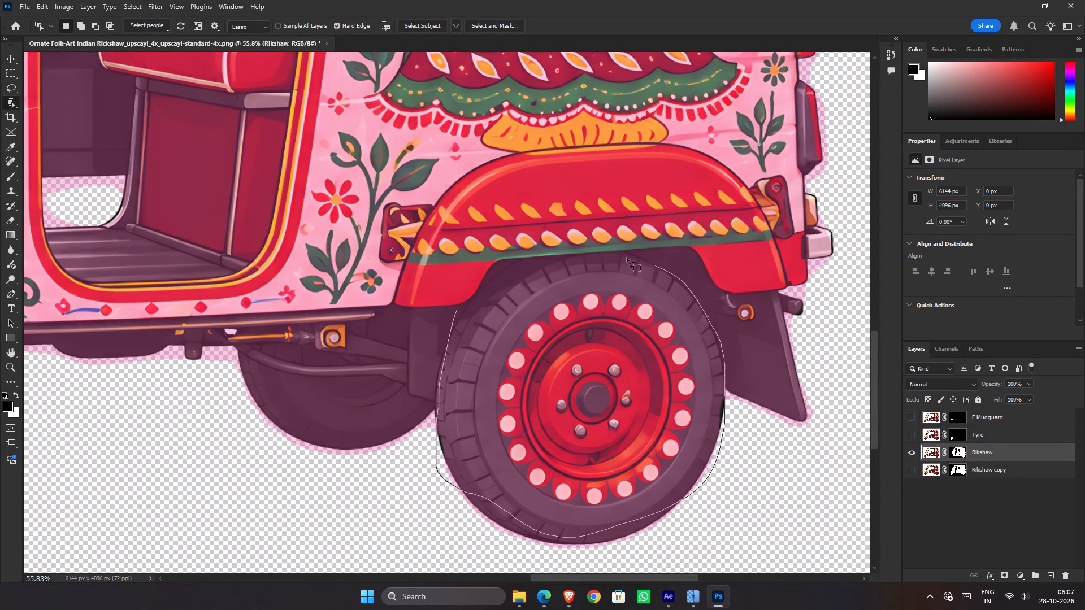
drag(627, 258, 472, 294)
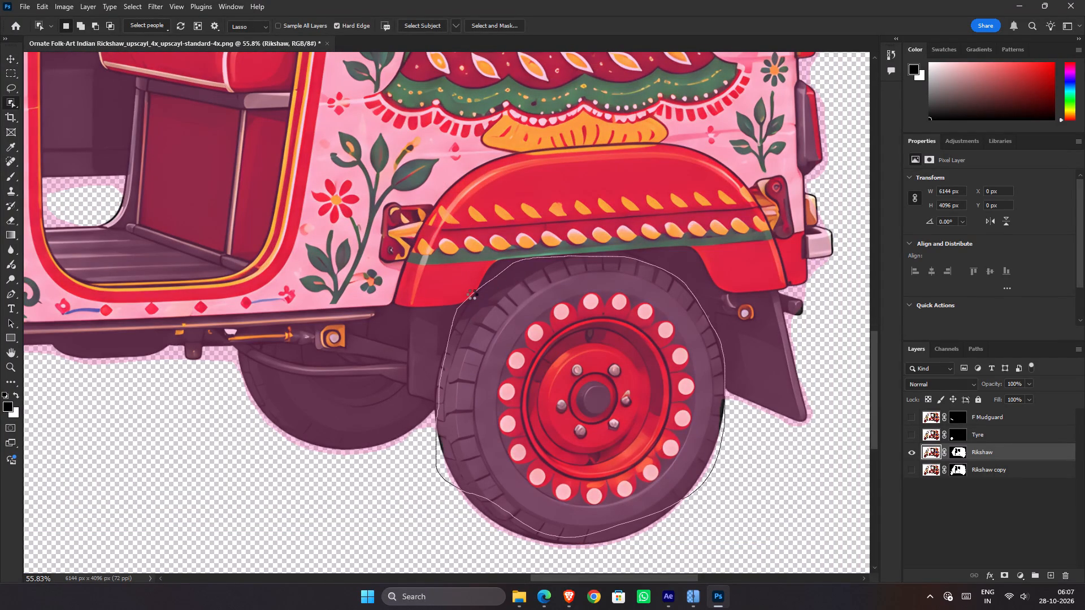
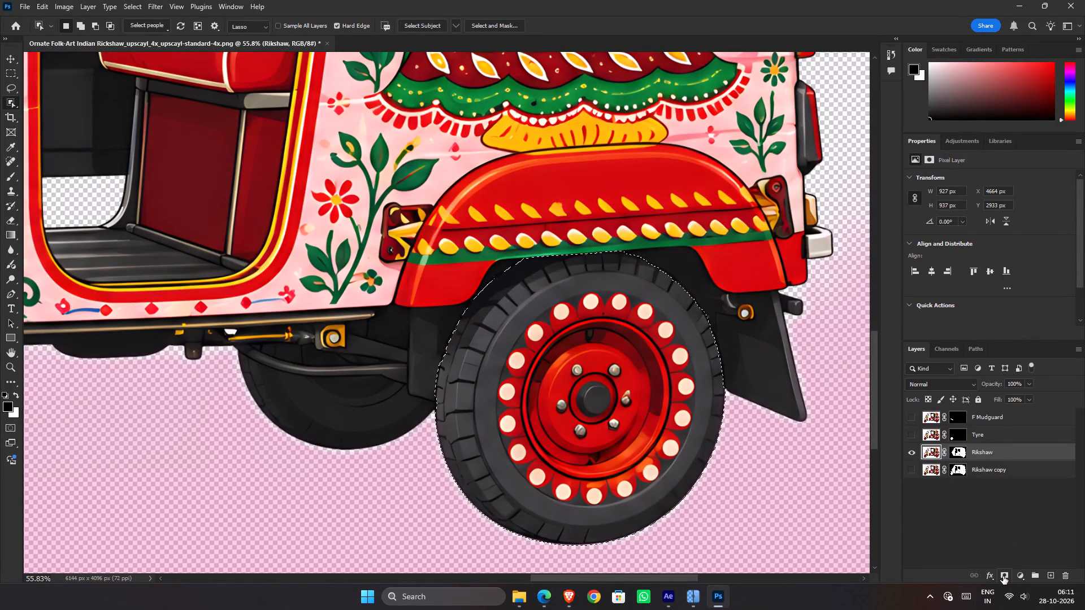
Duplicate the Rikshaw layer.
drag(1029, 457, 1039, 492)
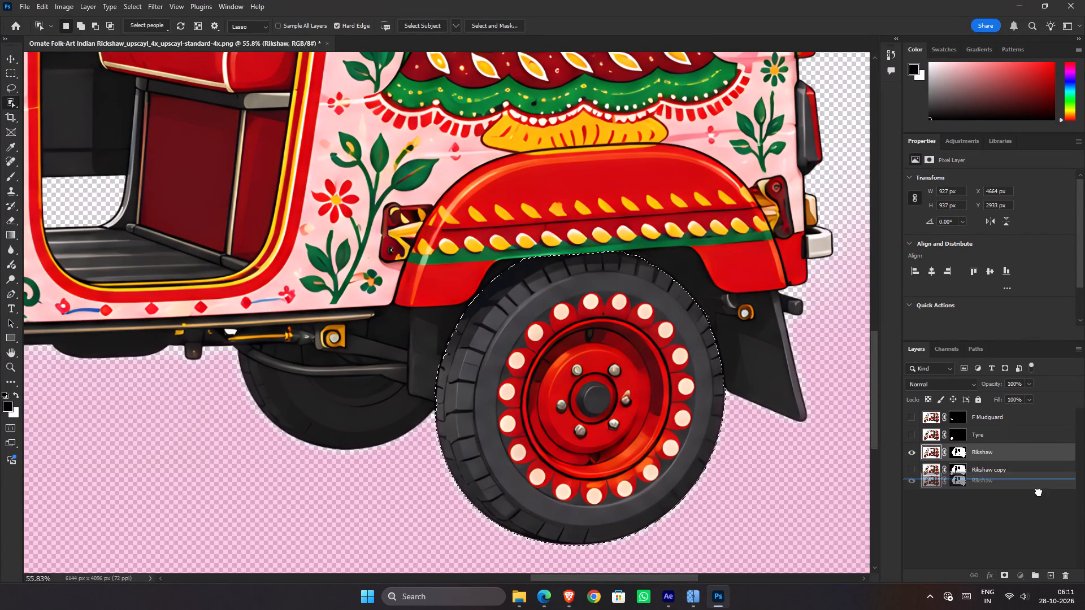
drag(1039, 492, 1051, 578)
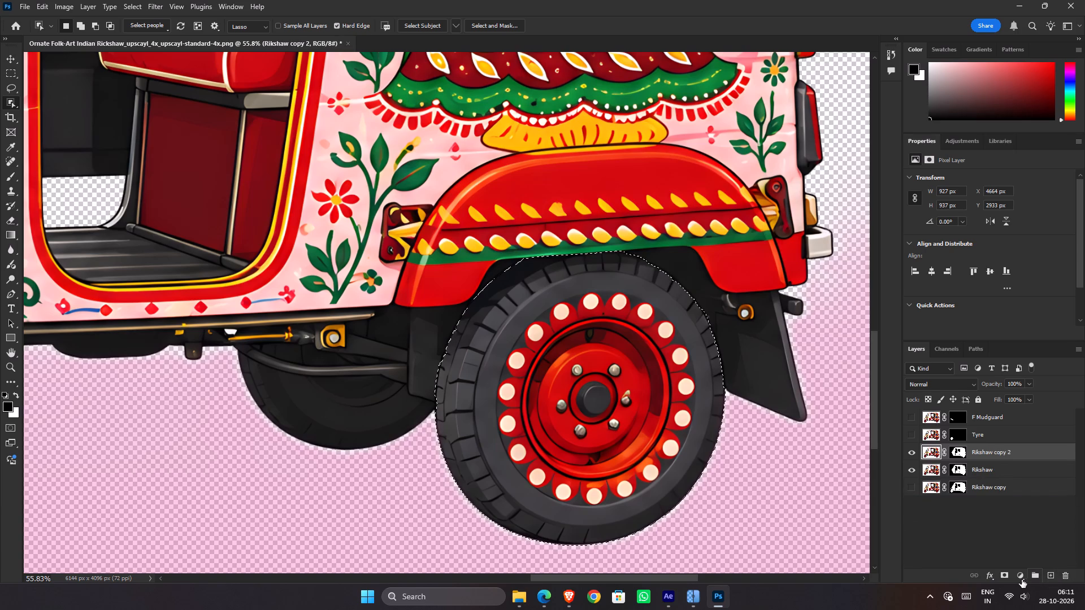
Replace the Rikshaw copy 2 mask with a layer mask made from the rear wheel selection, and hide the Rikshaw layer.
click(1008, 573)
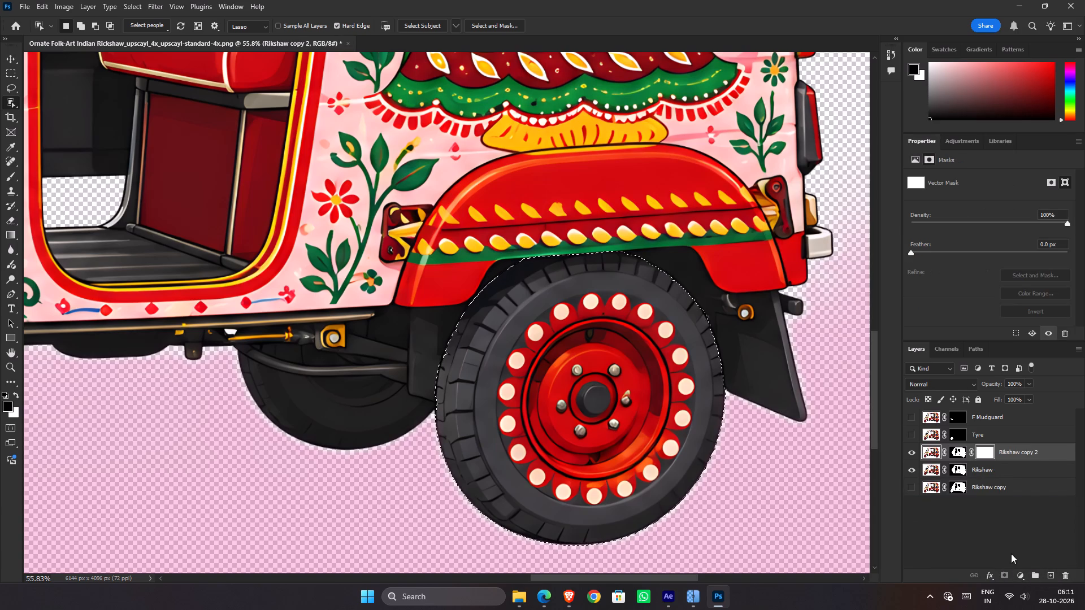
key(ctrl+z)
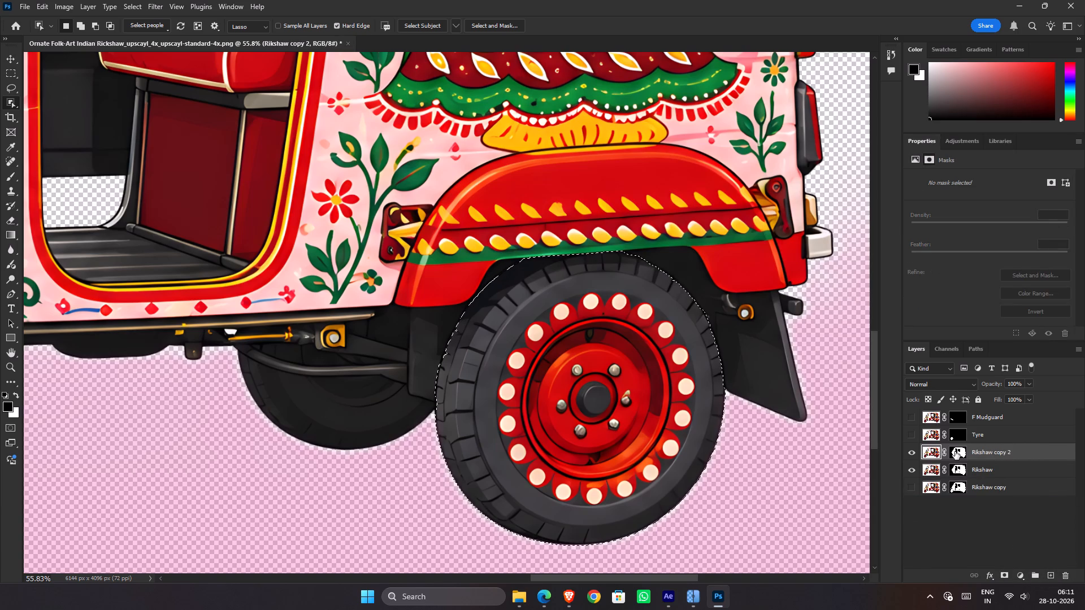
right_click(955, 451)
click(960, 470)
click(1005, 572)
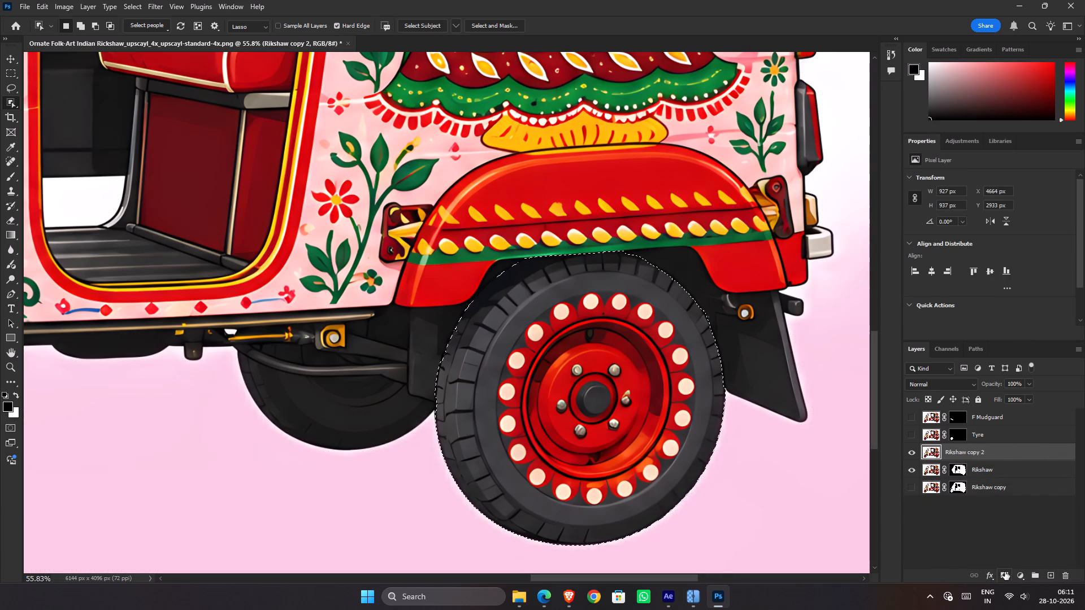
click(914, 468)
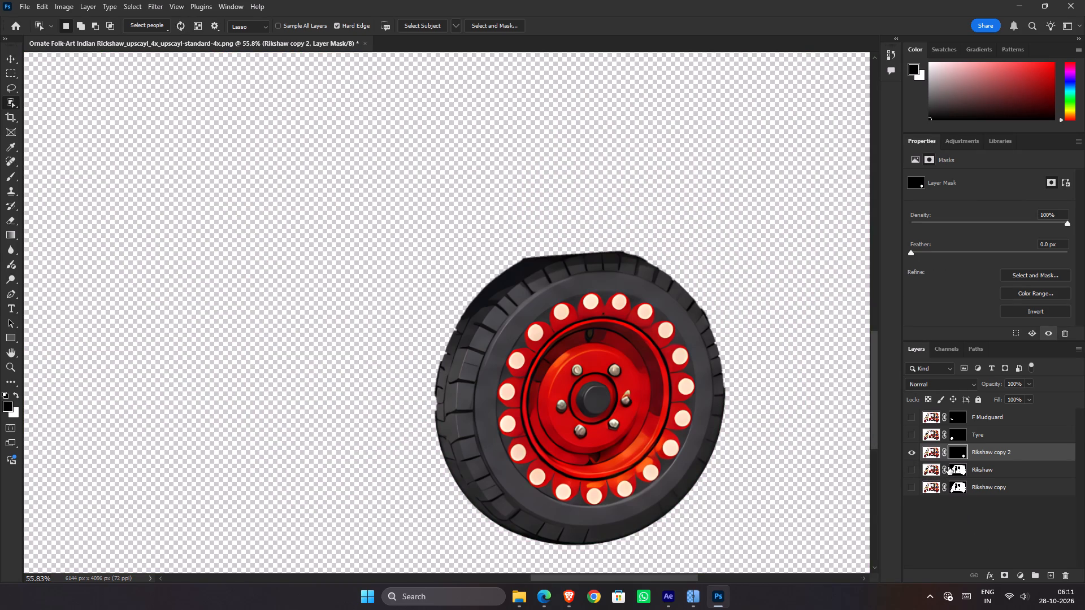
Paint white with a 411 px brush on the Rikshaw copy 2 mask to smooth the tyre's outer left edge.
click(962, 451)
key(b)
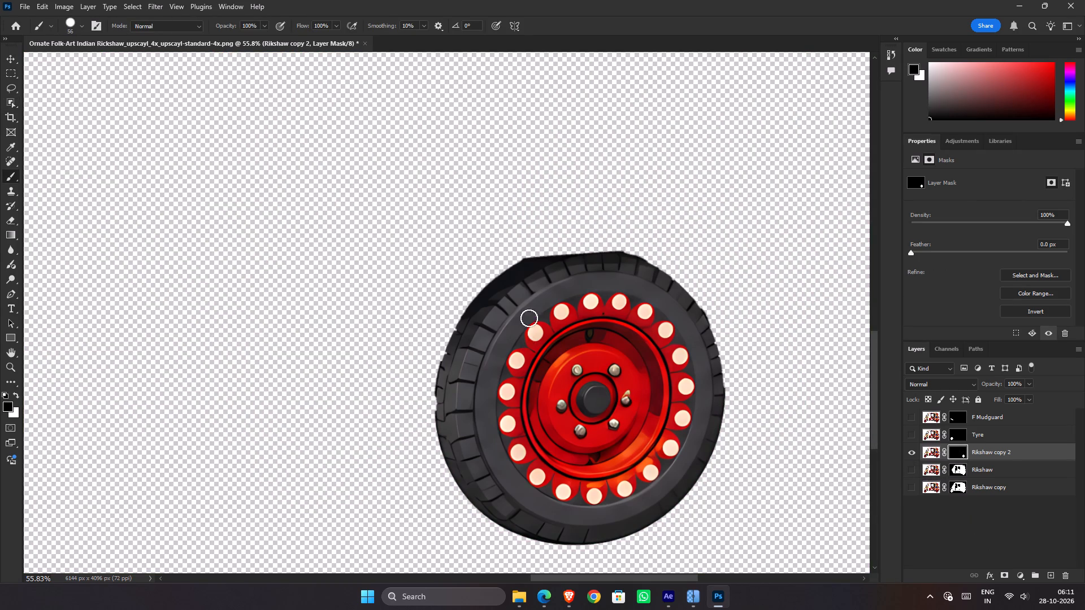
alt+right_drag(530, 315, 586, 313)
scroll(536, 422, up, 12)
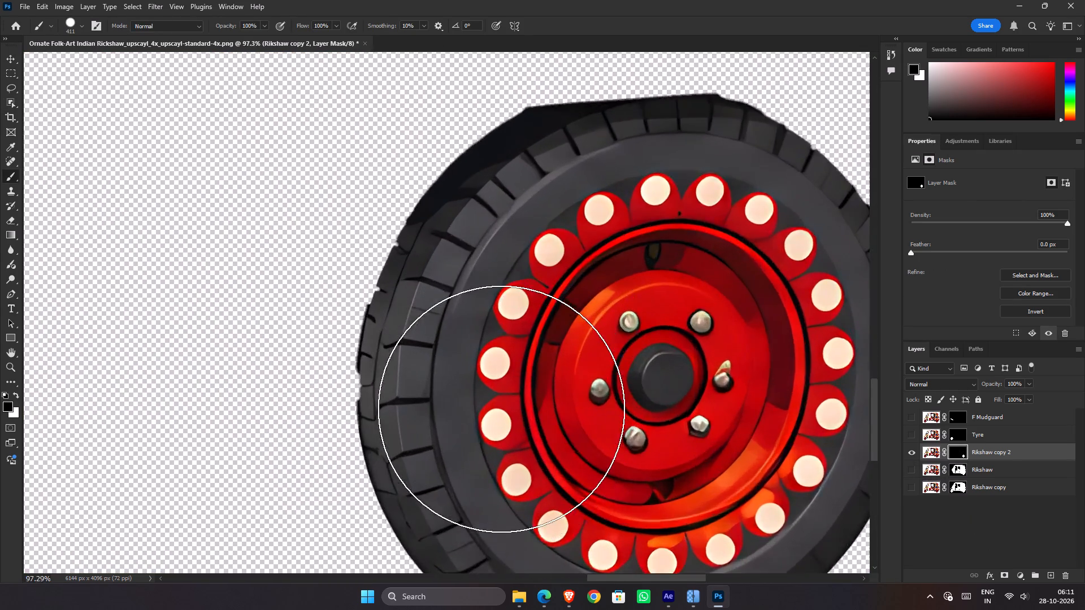
key(x)
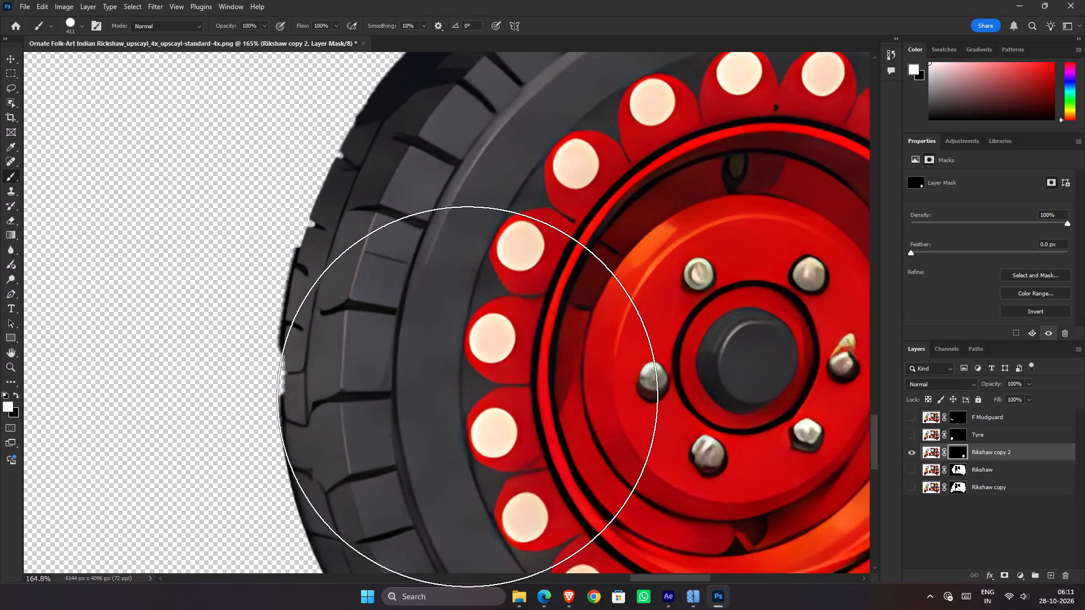
click(469, 387)
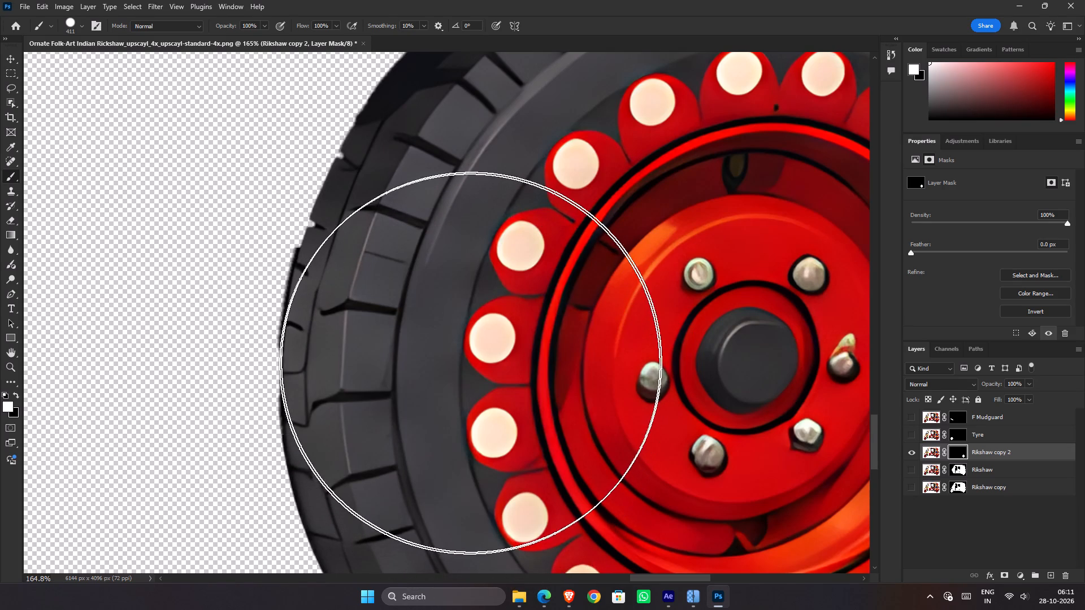
click(469, 361)
click(469, 373)
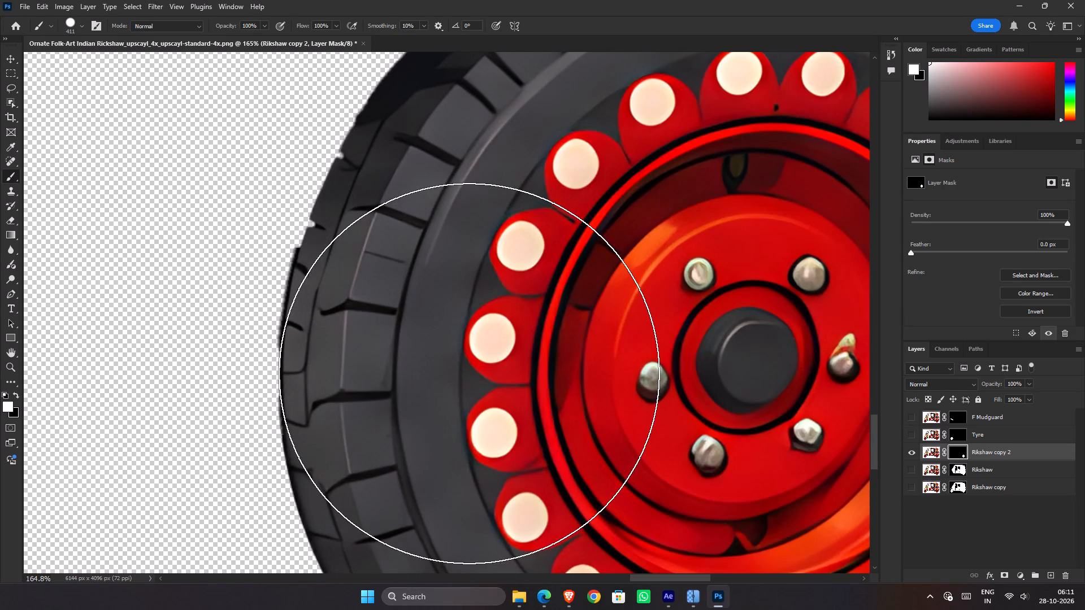
click(467, 376)
Continue restoring the tyre's upper-left edge on the mask with white brush dabs to fill the notches in its outline.
key(space)
key(space)
key(space)
key(space)
key(space)
key(space)
key(space)
key(space)
key(space)
key(space)
key(space)
key(space)
key(space)
key(space)
key(space)
key(space)
key(space)
key(space)
key(space)
key(space)
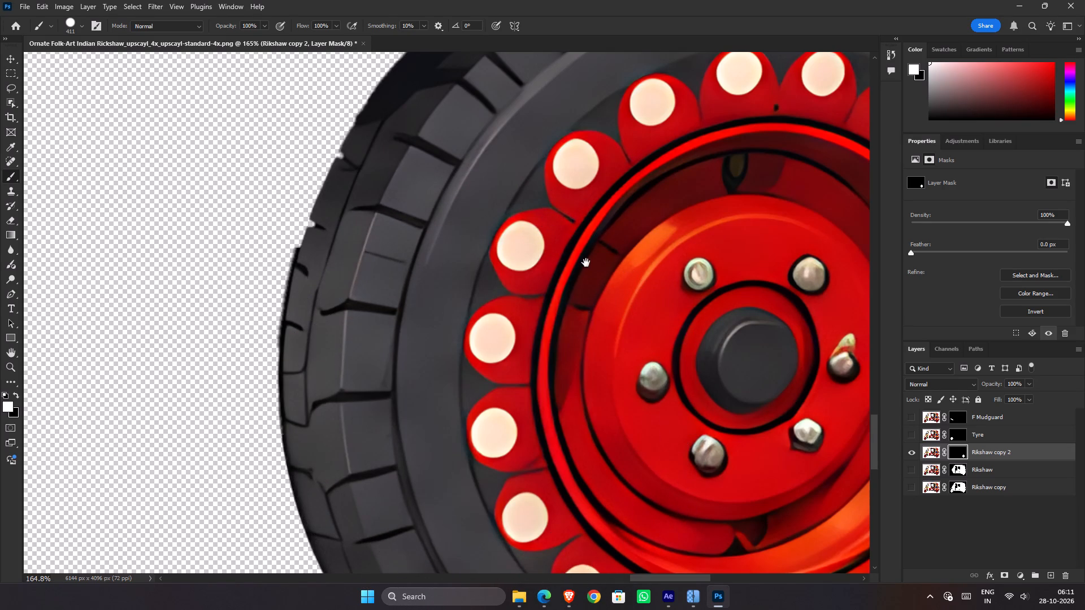
drag(586, 263, 528, 391)
click(453, 363)
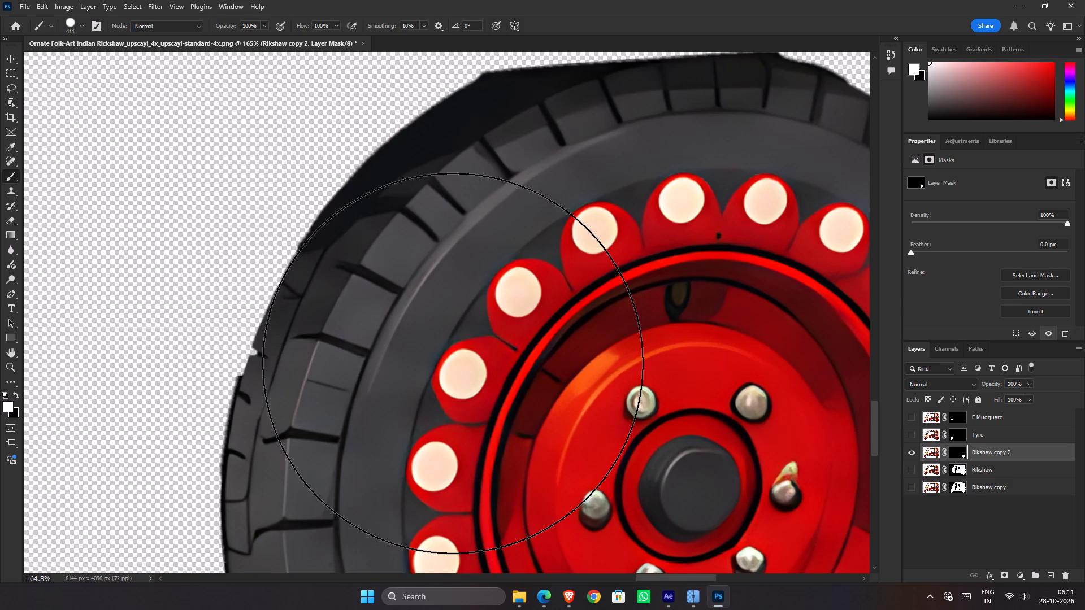
click(440, 395)
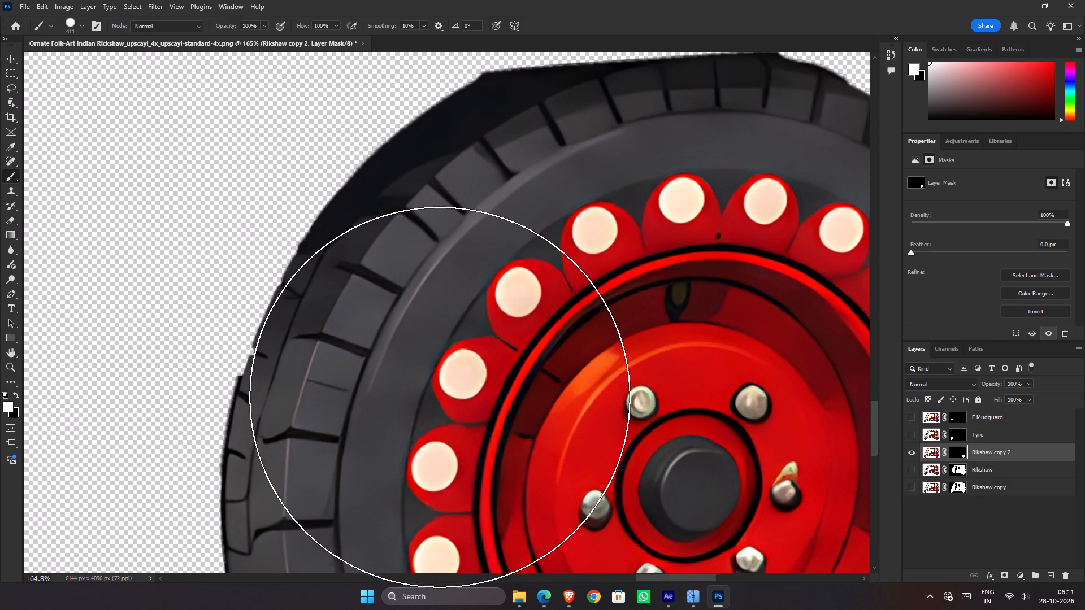
click(432, 409)
click(420, 430)
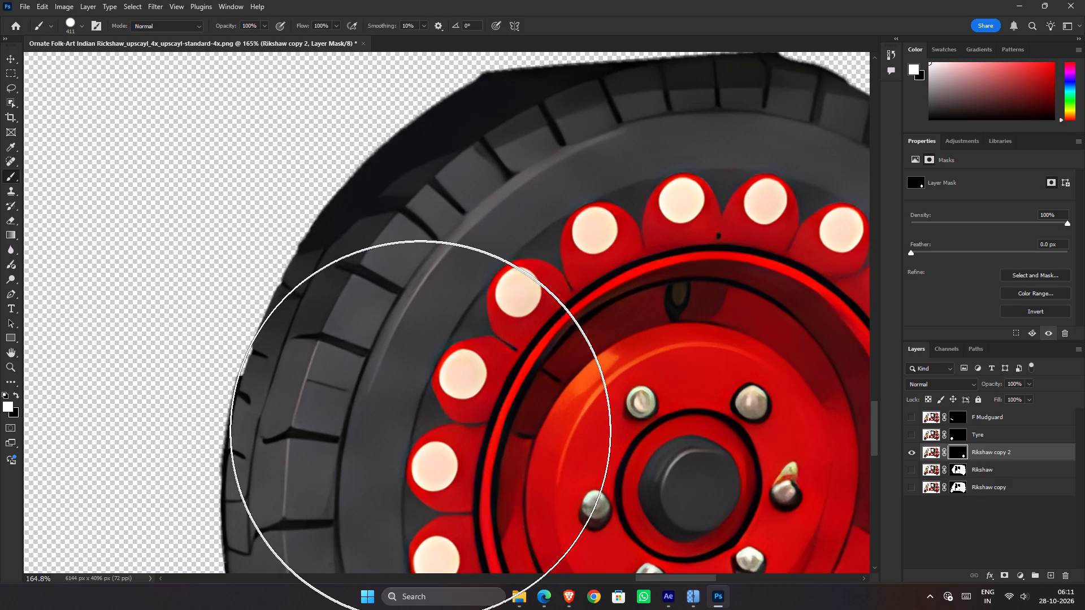
Enlarge the brush to 538 px and paint white on the mask to round out the flat top of the tyre.
key(space)
key(space)
key(space)
key(space)
key(space)
key(space)
key(space)
key(space)
key(space)
key(space)
drag(544, 271, 450, 375)
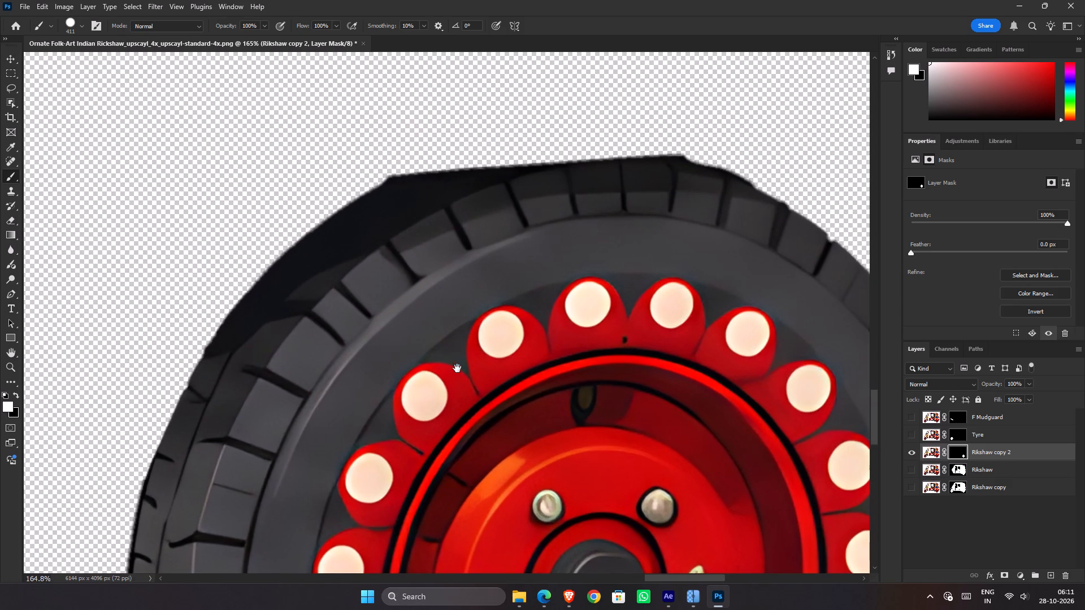
alt+right_drag(484, 343, 543, 343)
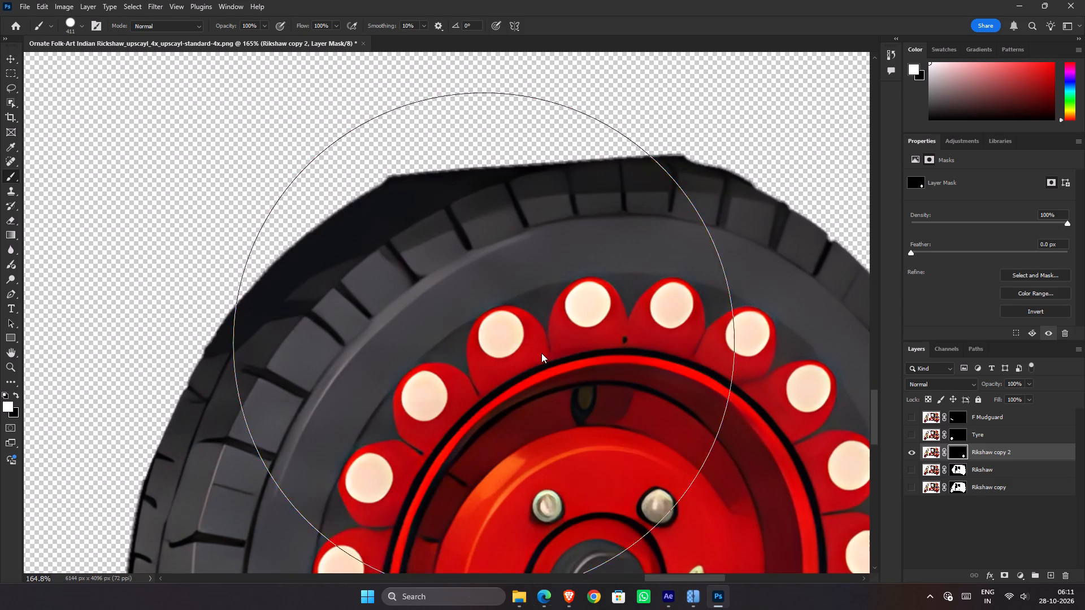
click(524, 390)
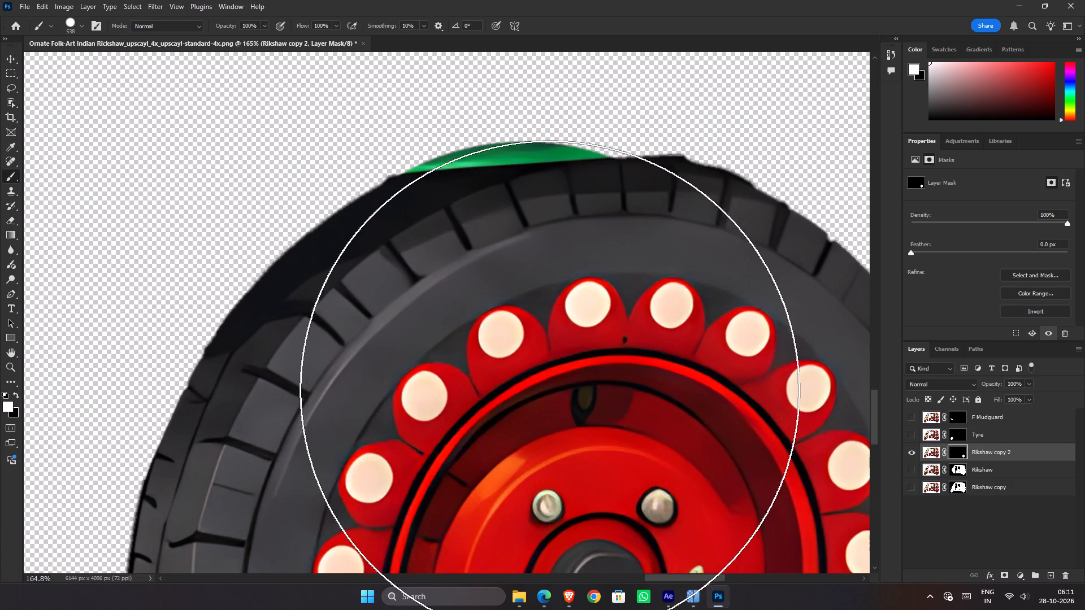
click(582, 389)
click(596, 389)
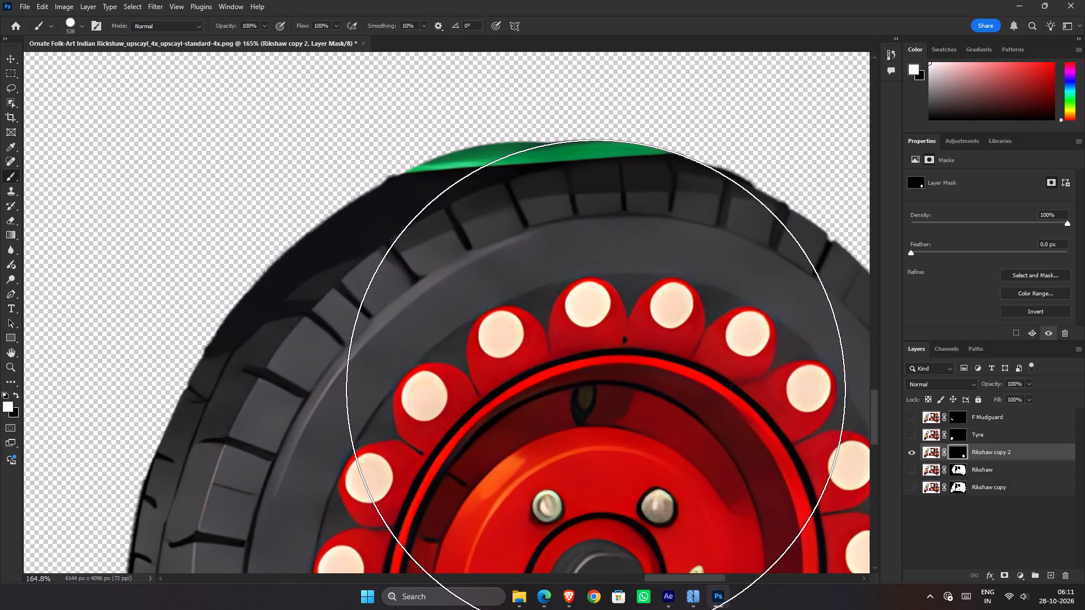
Paint black on the mask with a brush of about 125 px to trim the bump on the tyre's upper-right edge.
scroll(595, 403, down, 11)
key(space)
key(space)
key(space)
key(space)
key(space)
key(space)
key(space)
key(space)
key(space)
key(space)
key(space)
key(space)
key(space)
key(space)
key(space)
drag(575, 425, 523, 313)
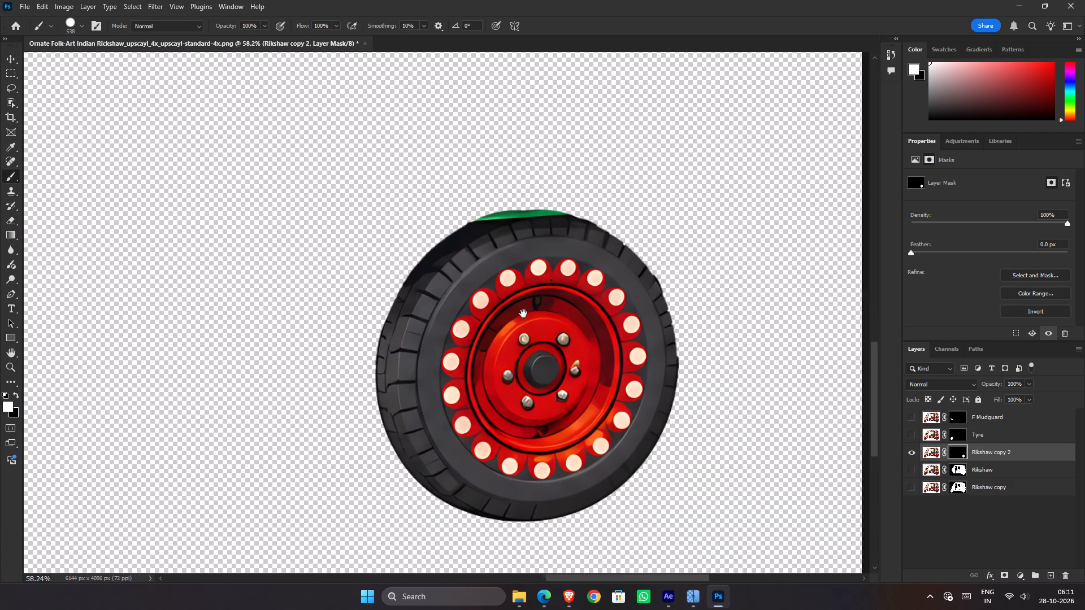
drag(523, 313, 523, 302)
scroll(688, 276, up, 7)
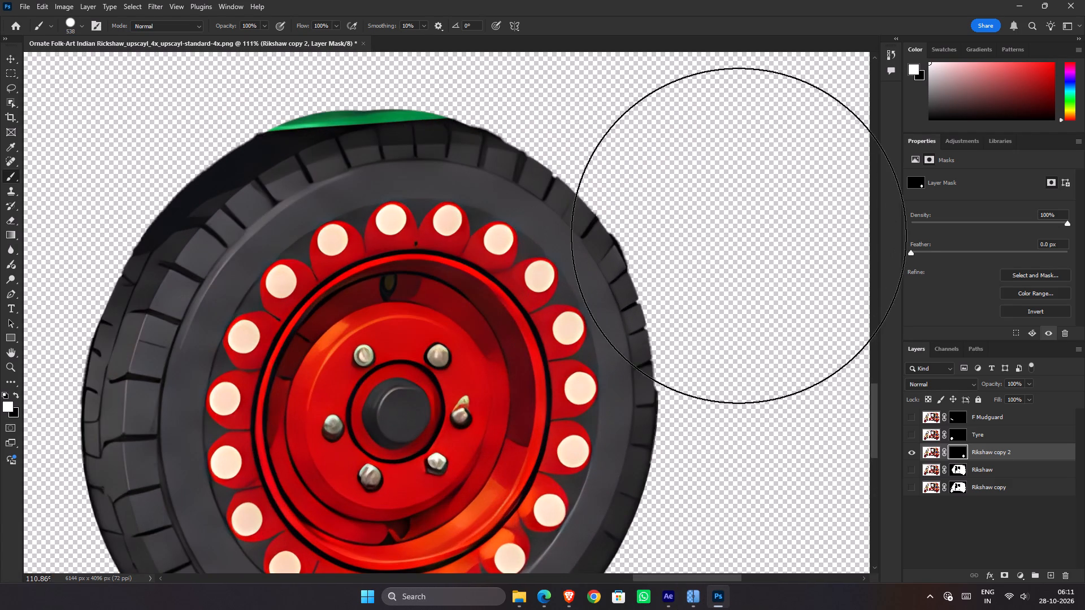
alt+right_drag(738, 235, 619, 224)
scroll(640, 239, up, 10)
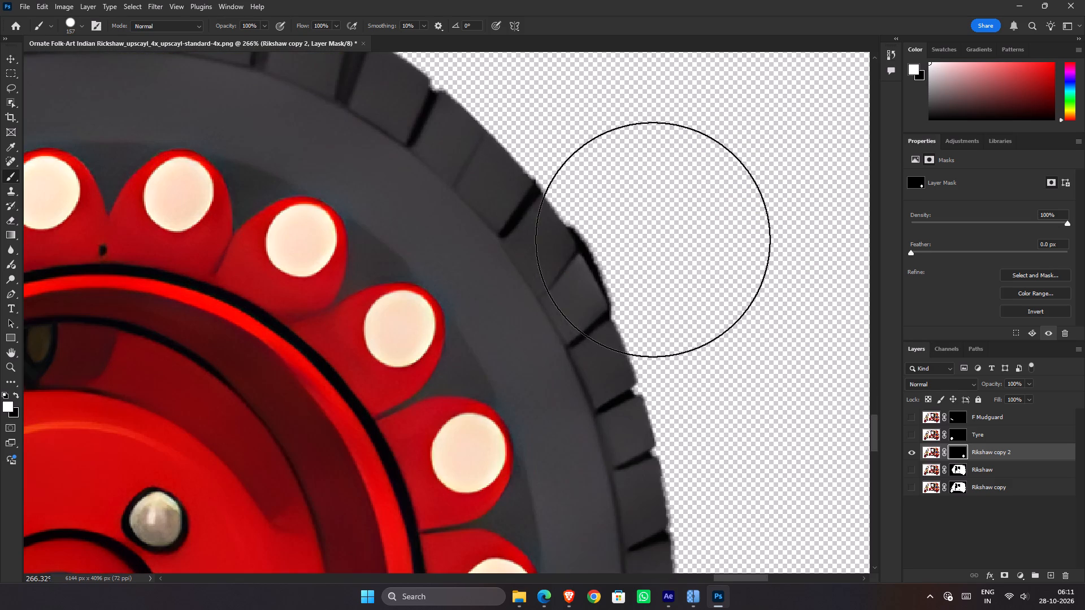
alt+right_drag(652, 239, 620, 230)
key(x)
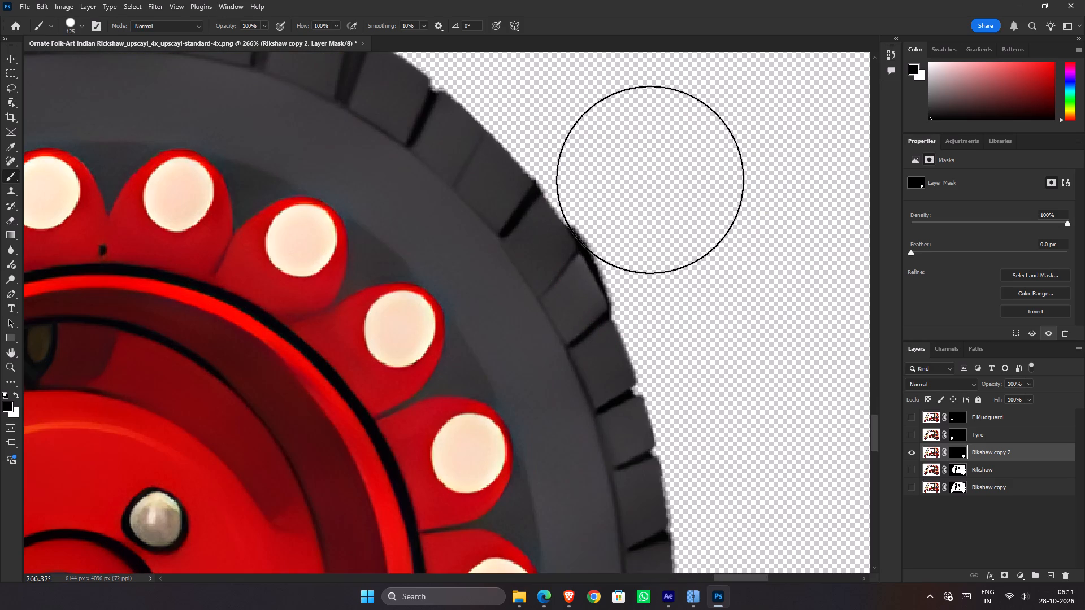
click(642, 166)
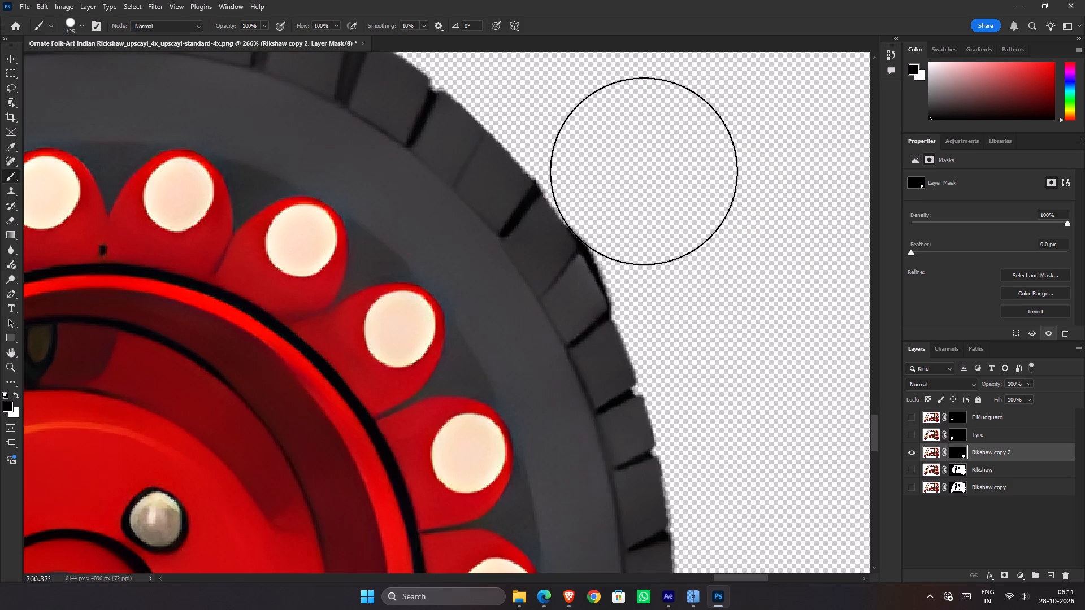
click(645, 174)
shift+click(681, 233)
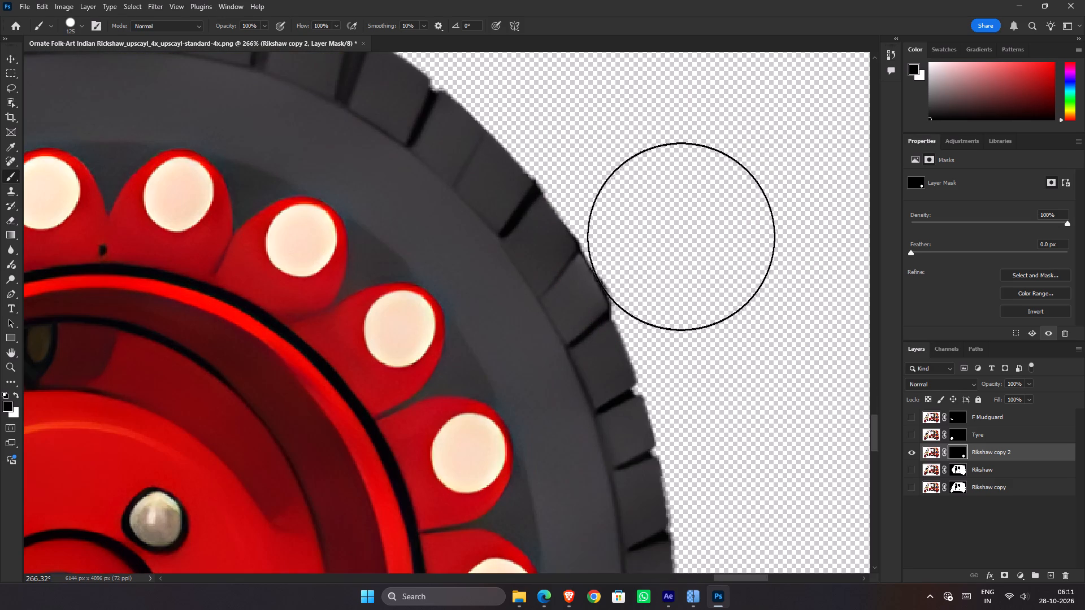
shift+click(692, 258)
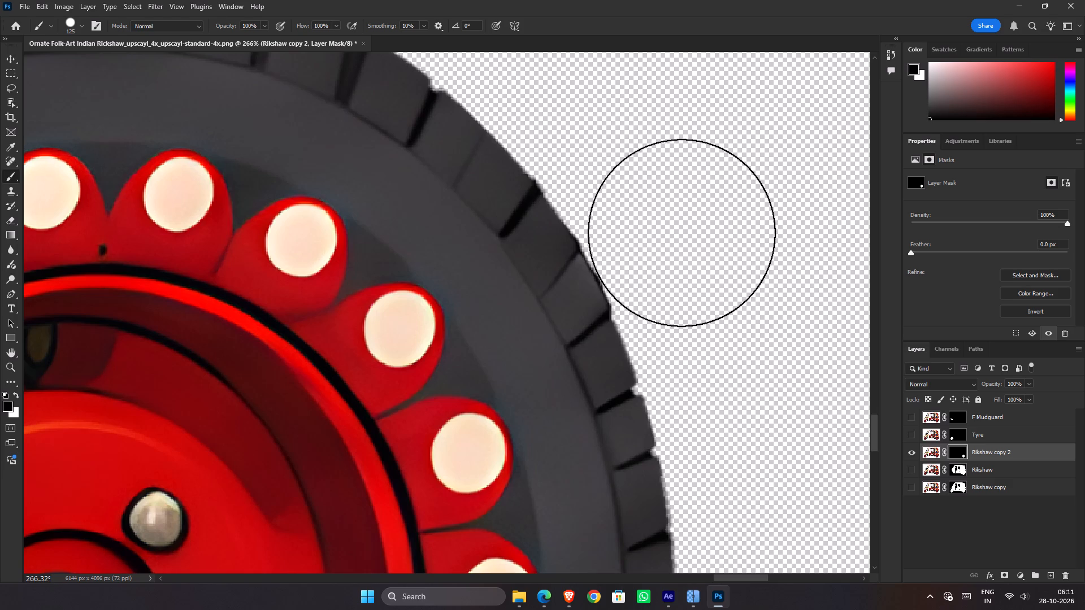
click(676, 229)
Lasso the green strip on top of the tyre and Content-Aware Fill it on the Rikshaw copy 2 image, excluding the top tread from sampling.
scroll(666, 259, down, 5)
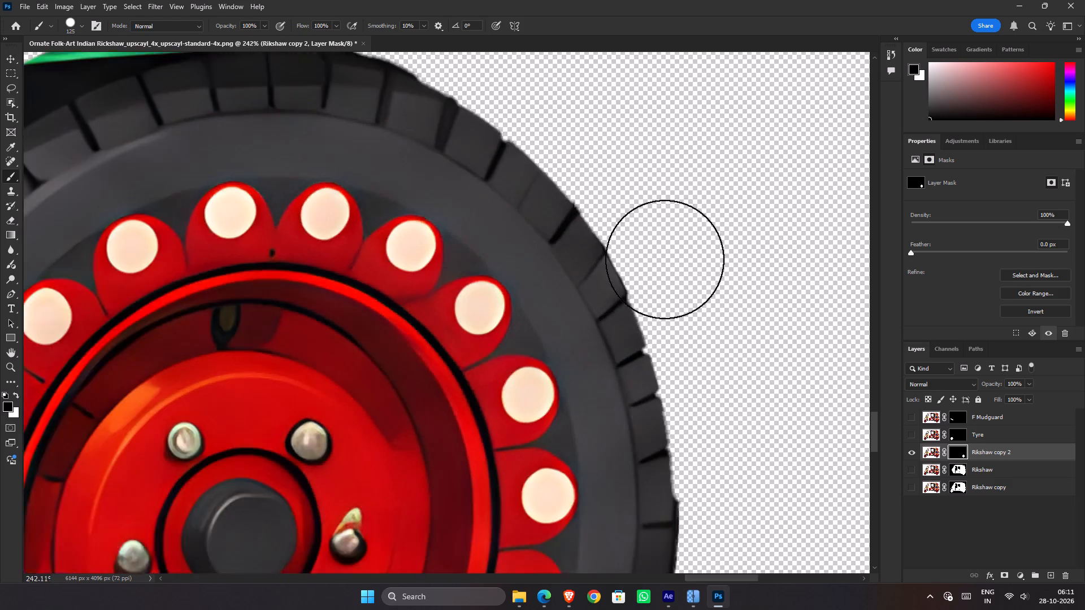
scroll(644, 257, down, 4)
key(space)
key(space)
key(space)
key(space)
key(space)
key(space)
key(space)
drag(415, 155, 446, 206)
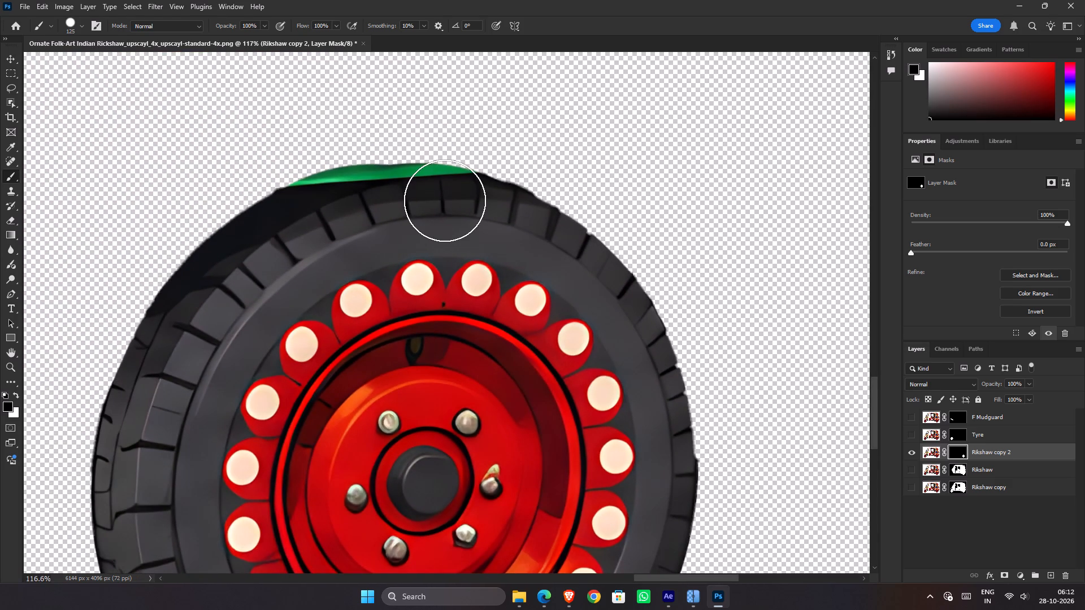
key(l)
key(l)
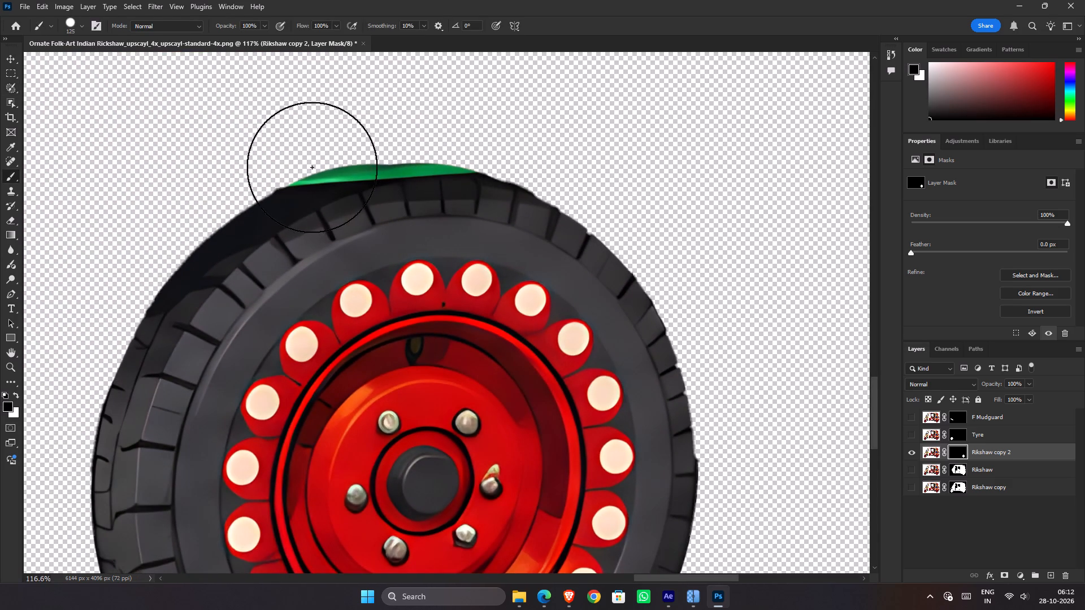
key(l)
key(l)
text(ll)
key(l)
key(l)
key(l)
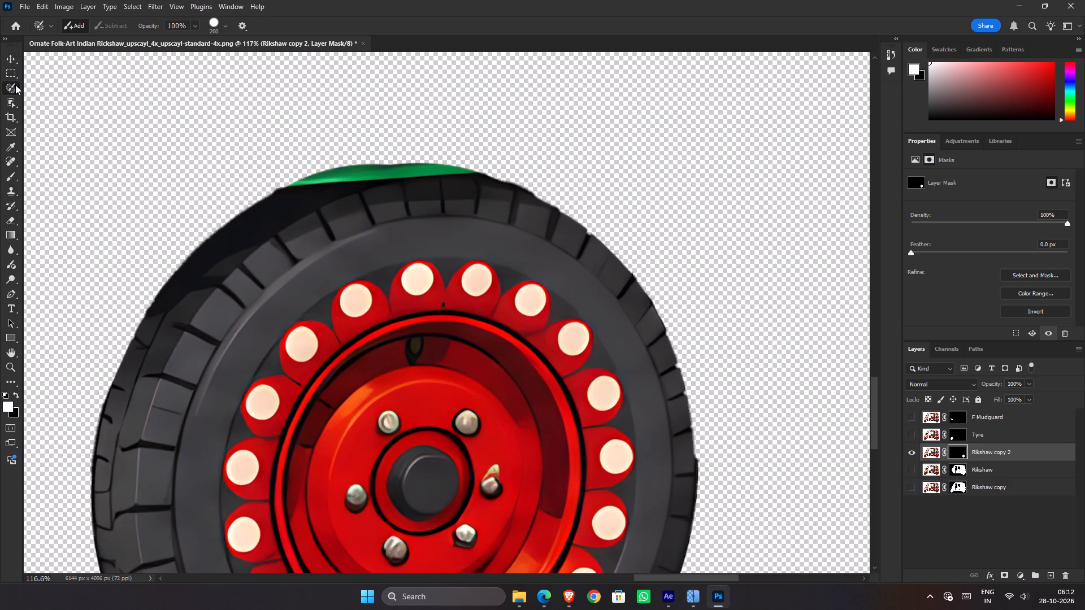
right_click(15, 85)
click(40, 101)
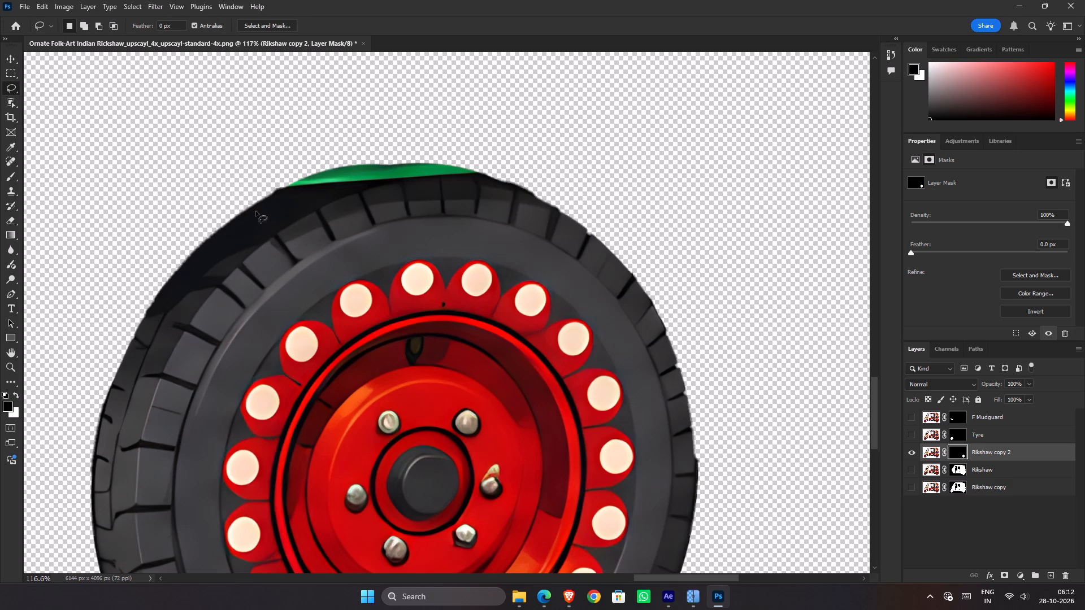
drag(266, 185, 388, 194)
drag(388, 194, 267, 162)
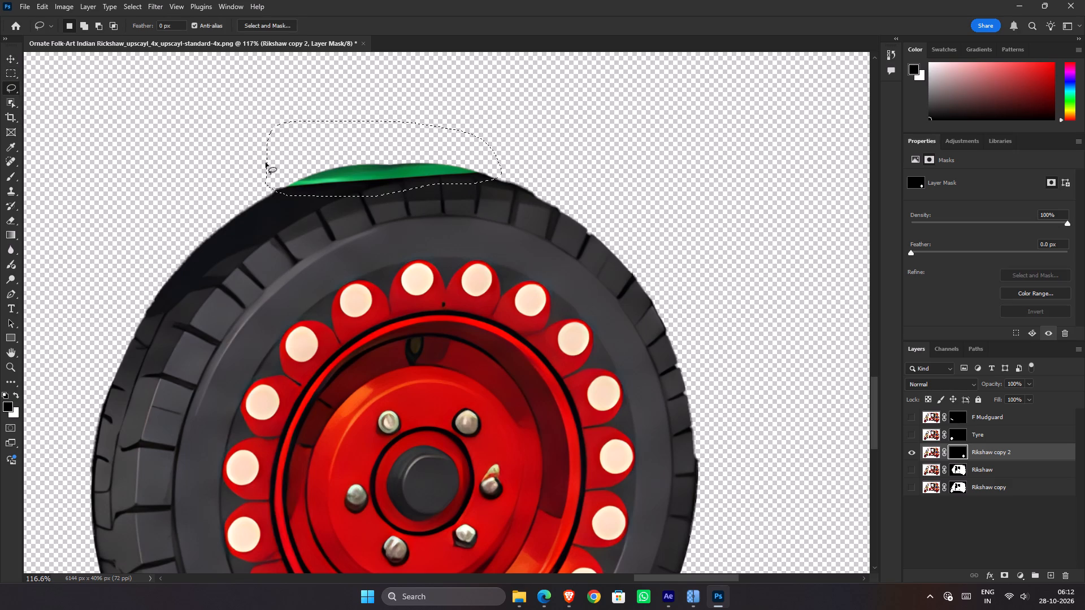
click(930, 449)
click(37, 5)
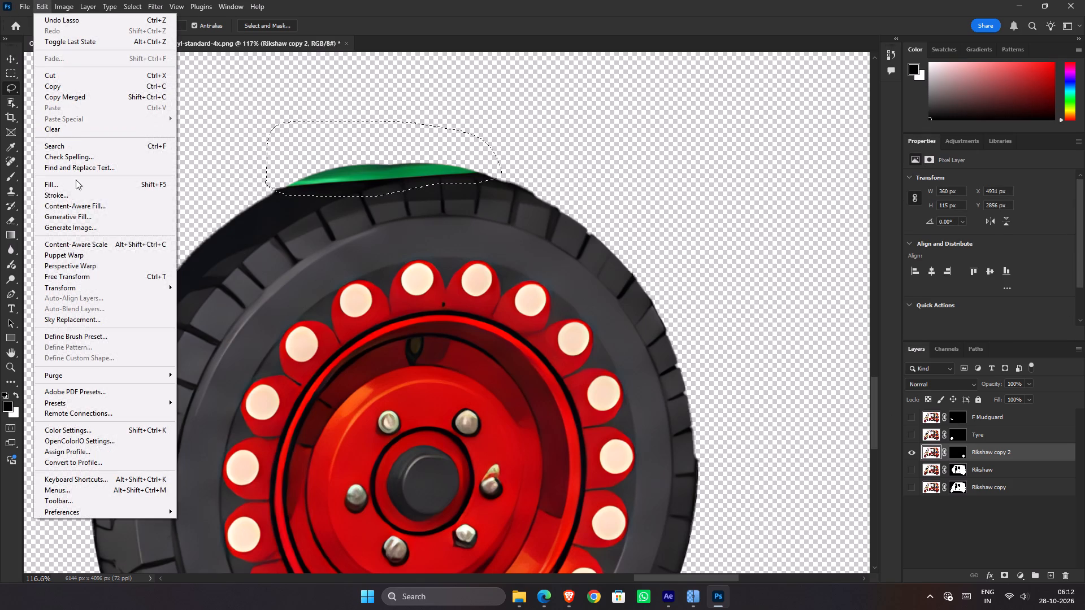
click(107, 204)
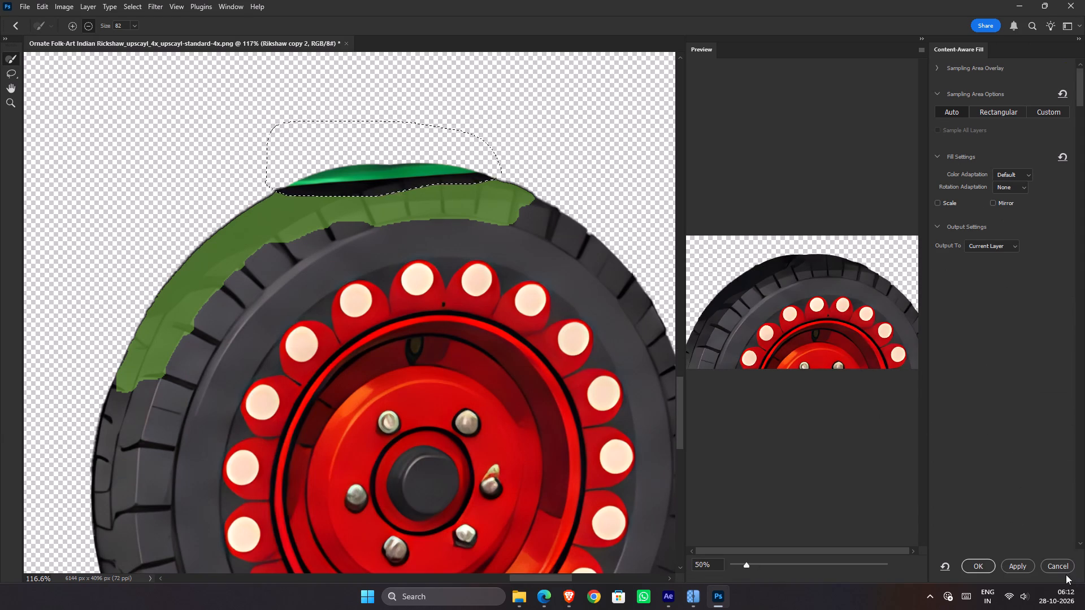
drag(541, 209, 537, 209)
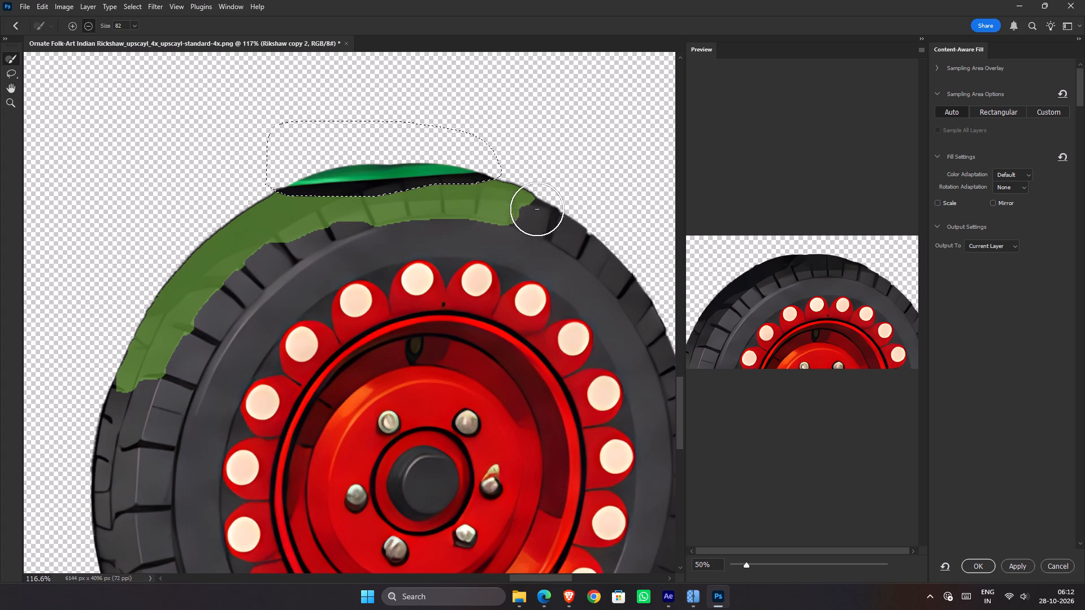
drag(537, 209, 307, 241)
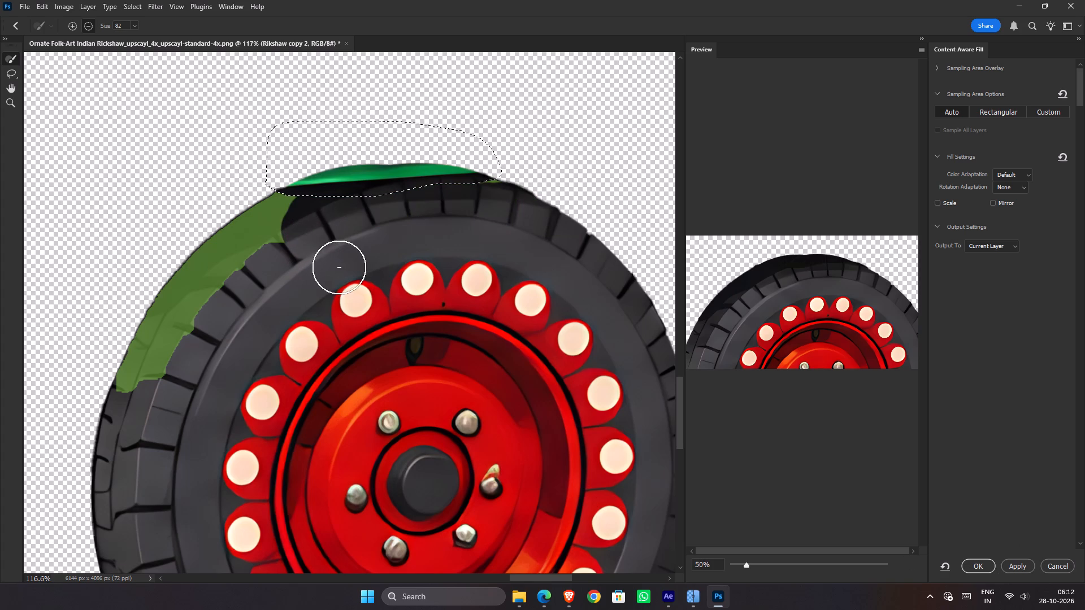
click(989, 565)
scroll(698, 339, down, 3)
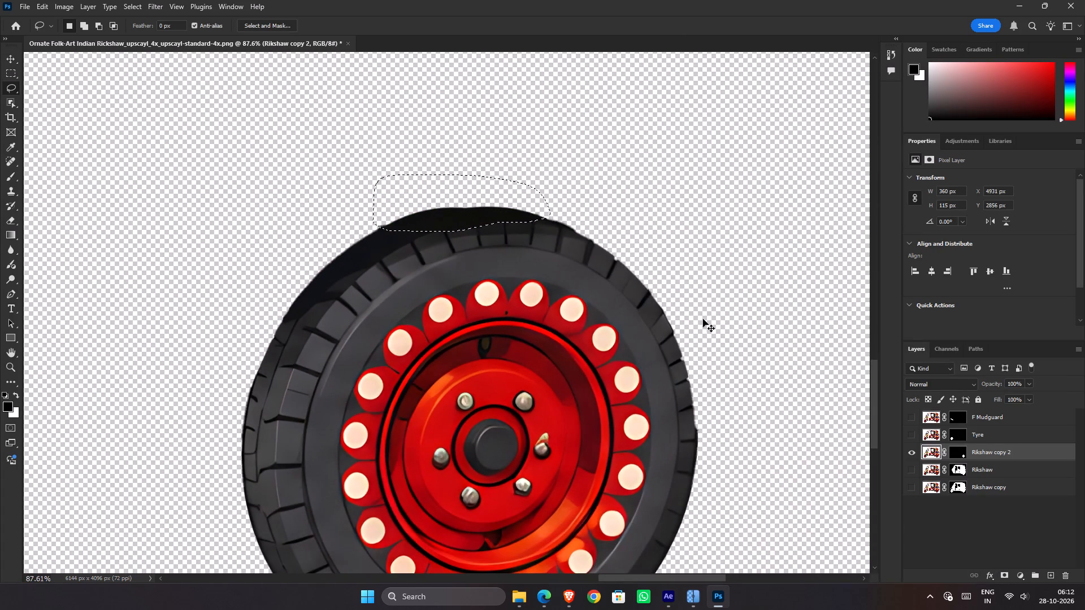
key(ctrl+d)
scroll(703, 315, down, 4)
Duplicate the Rikshaw layer, place the copy directly above Rikshaw copy 2, and leave only that copy shown.
key(b)
key(v)
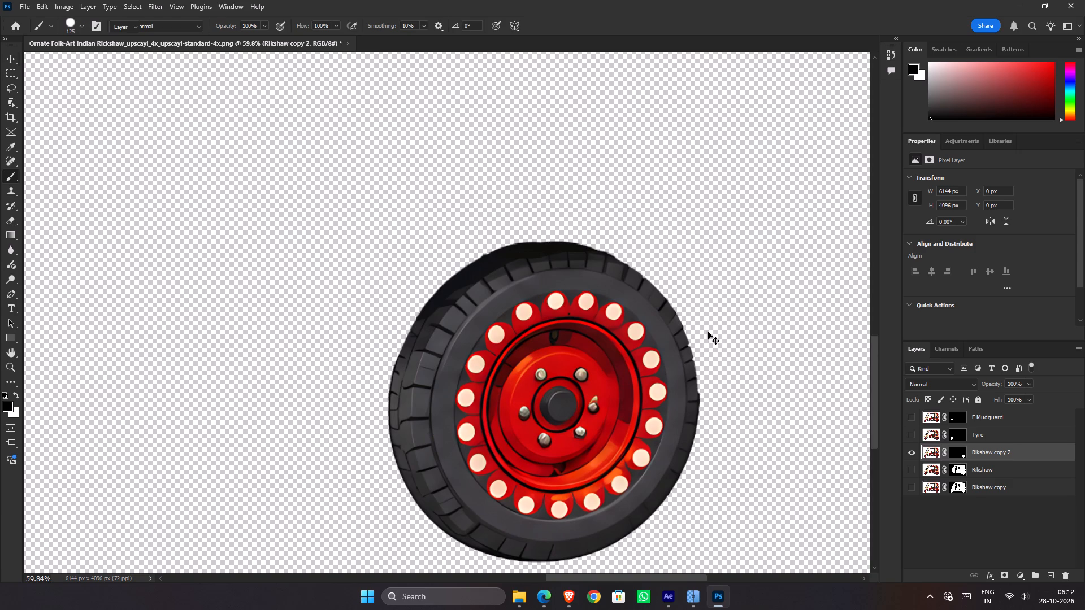
click(917, 452)
click(998, 474)
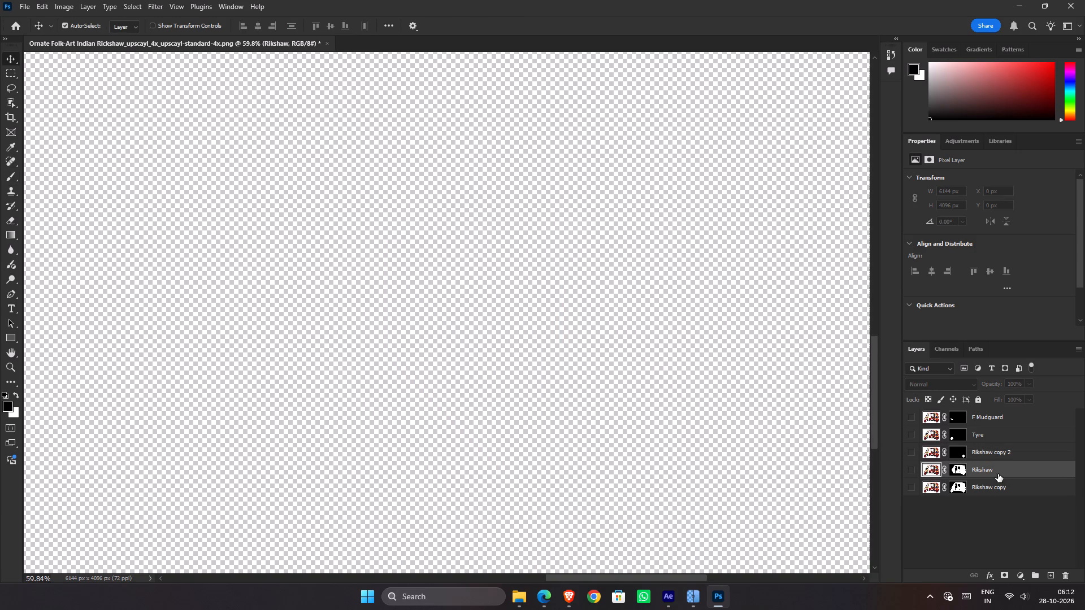
key(ctrl+j)
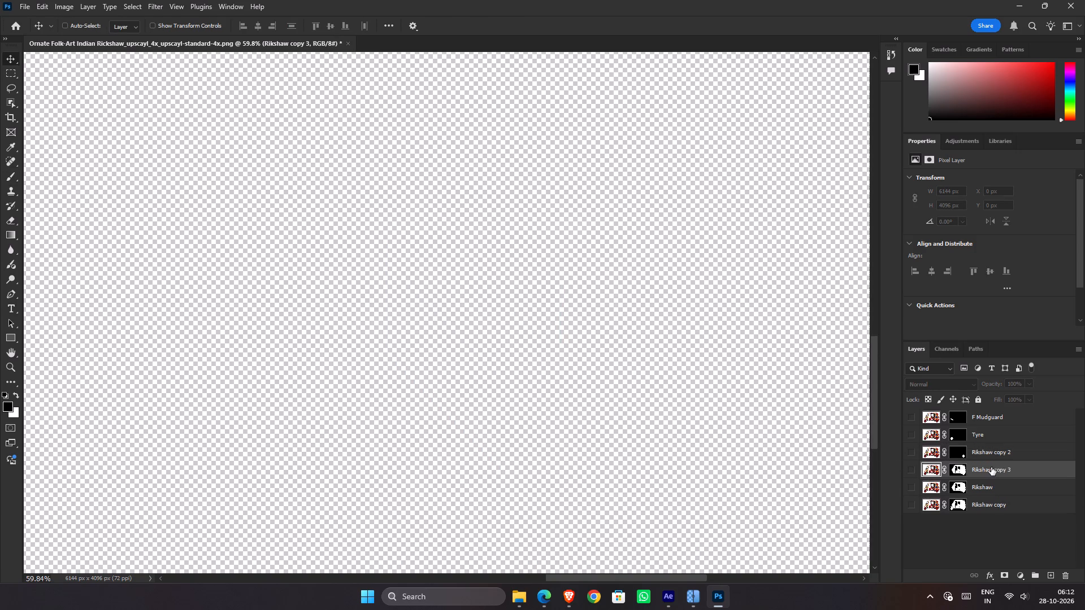
drag(991, 467, 991, 448)
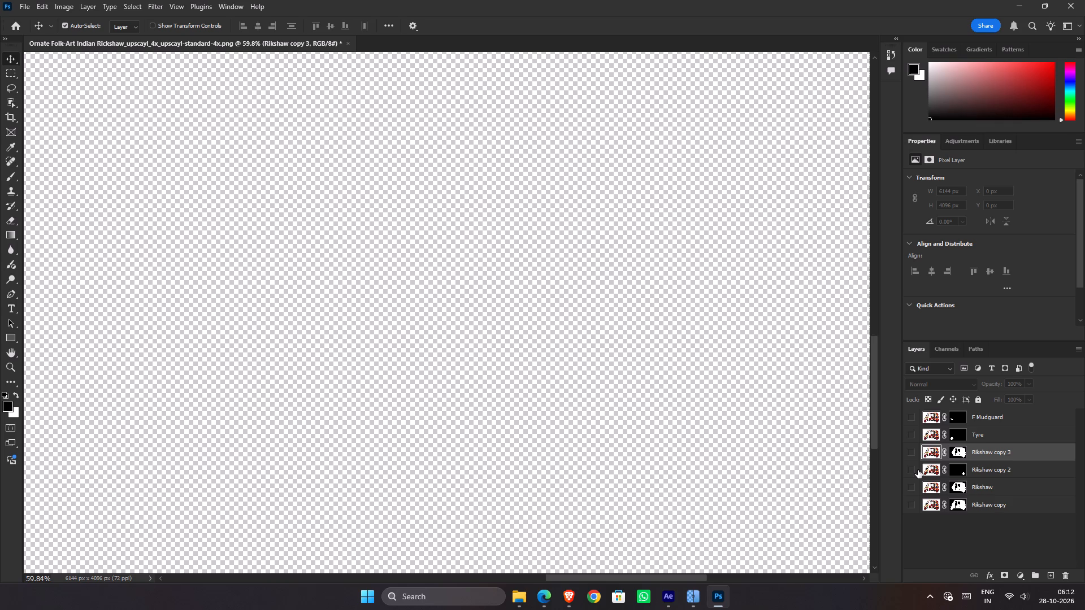
click(918, 470)
click(917, 482)
drag(915, 472, 915, 483)
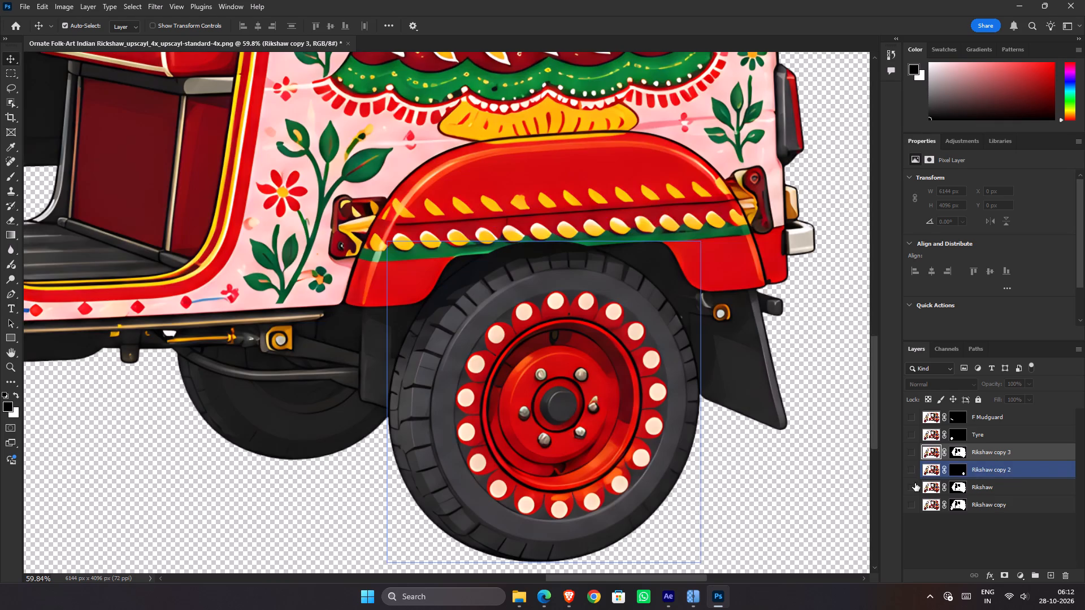
click(912, 451)
Paint black on the Rikshaw copy 3 mask with a 360 px brush to hide the lower part of the rear wheel.
click(957, 449)
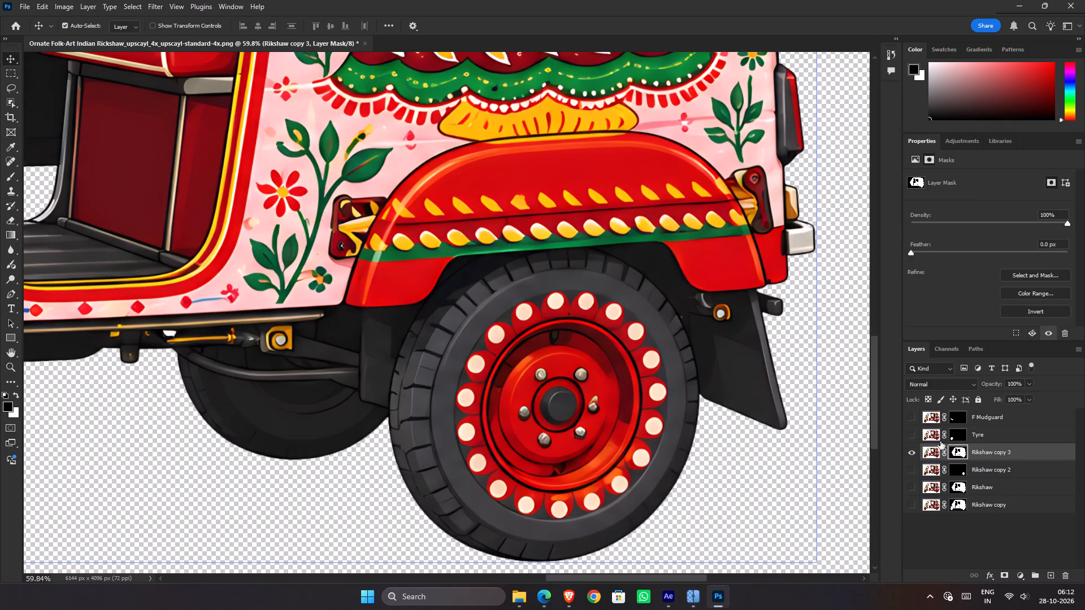
scroll(757, 368, down, 2)
key(b)
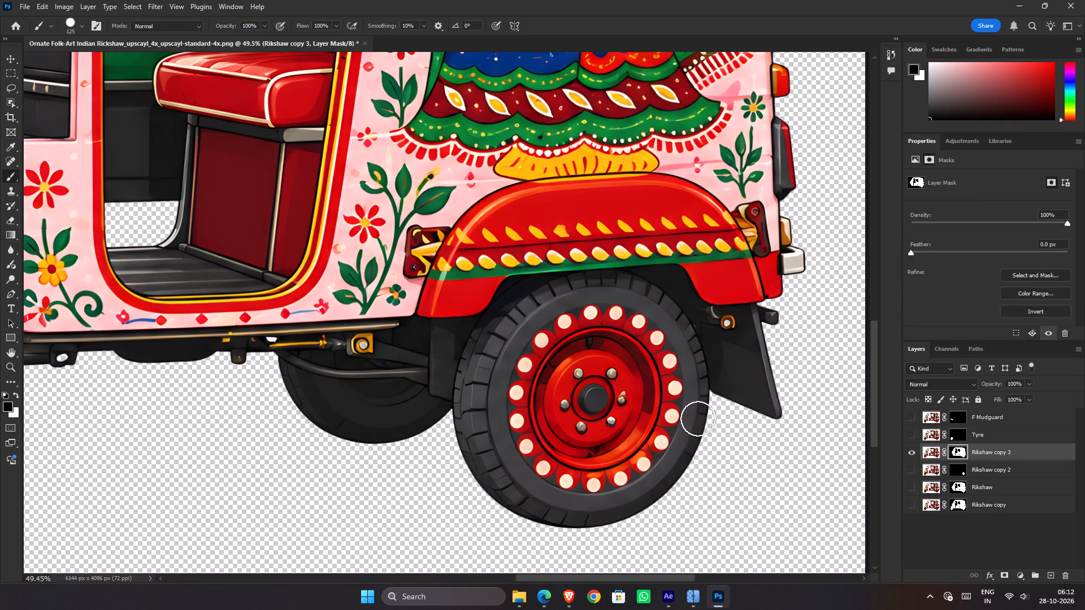
alt+right_drag(467, 439, 500, 442)
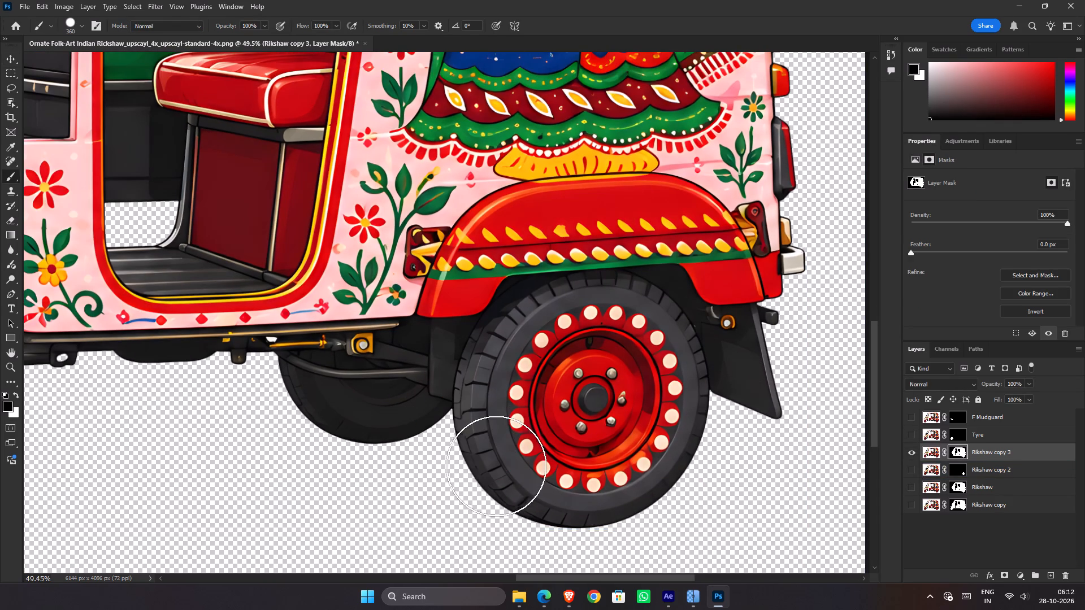
drag(500, 480, 521, 472)
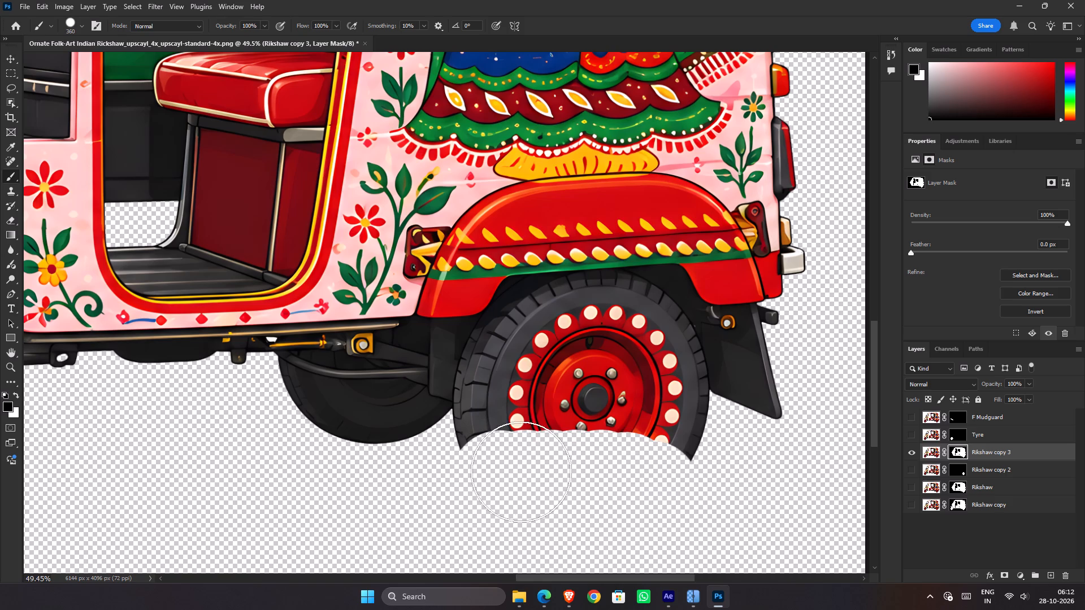
drag(521, 472, 672, 460)
Paint black on the mask with a 101 px brush to remove the remaining tyre tip beside the rear mudflap.
scroll(681, 441, up, 4)
alt+right_drag(705, 423, 651, 403)
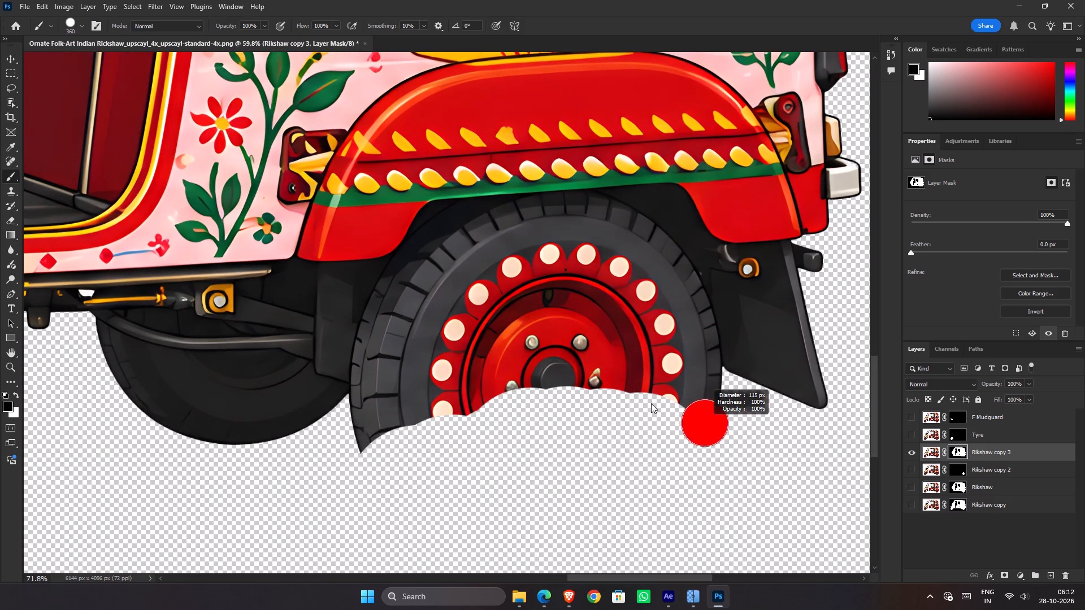
alt+right_drag(651, 403, 652, 403)
scroll(687, 398, up, 5)
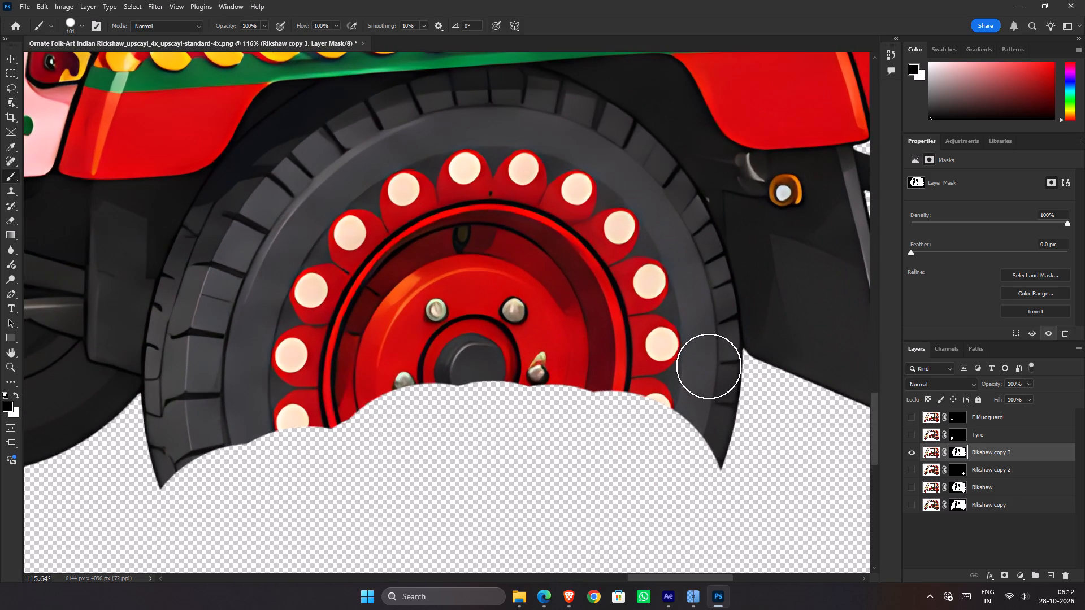
click(713, 368)
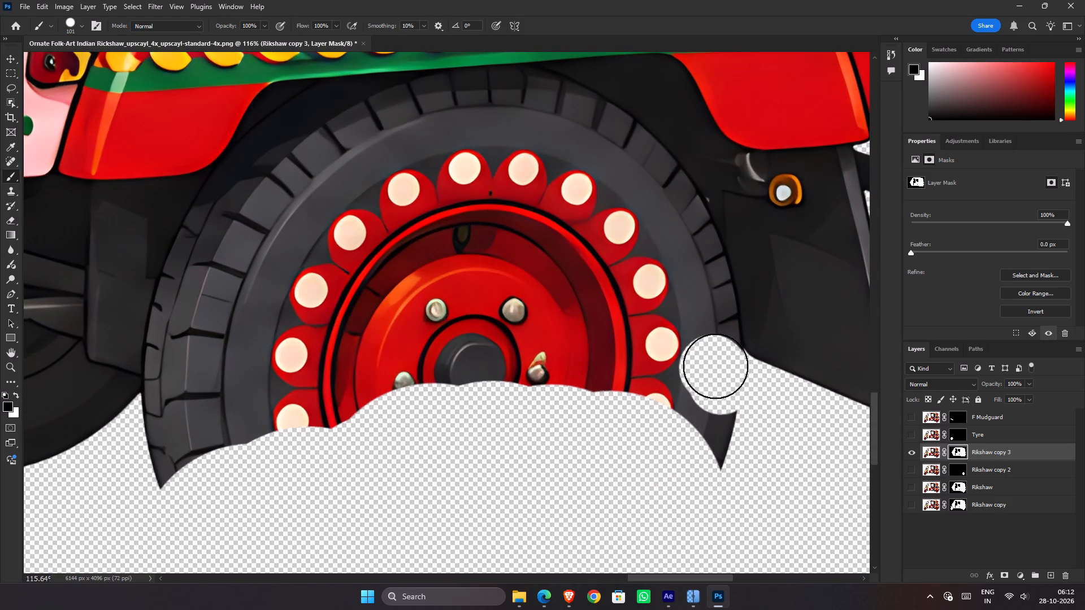
click(716, 366)
drag(717, 403, 701, 365)
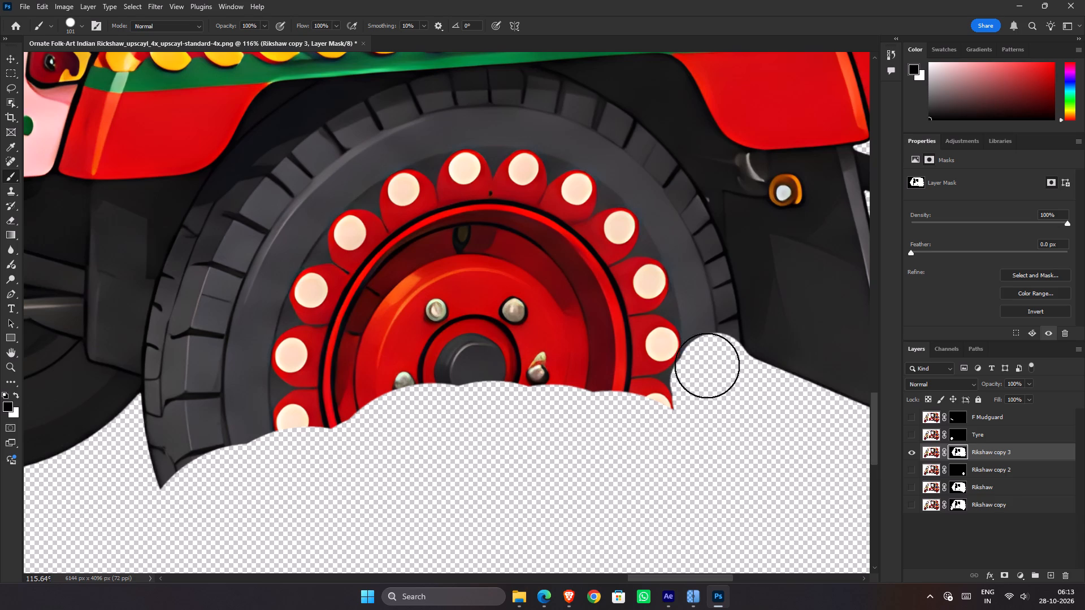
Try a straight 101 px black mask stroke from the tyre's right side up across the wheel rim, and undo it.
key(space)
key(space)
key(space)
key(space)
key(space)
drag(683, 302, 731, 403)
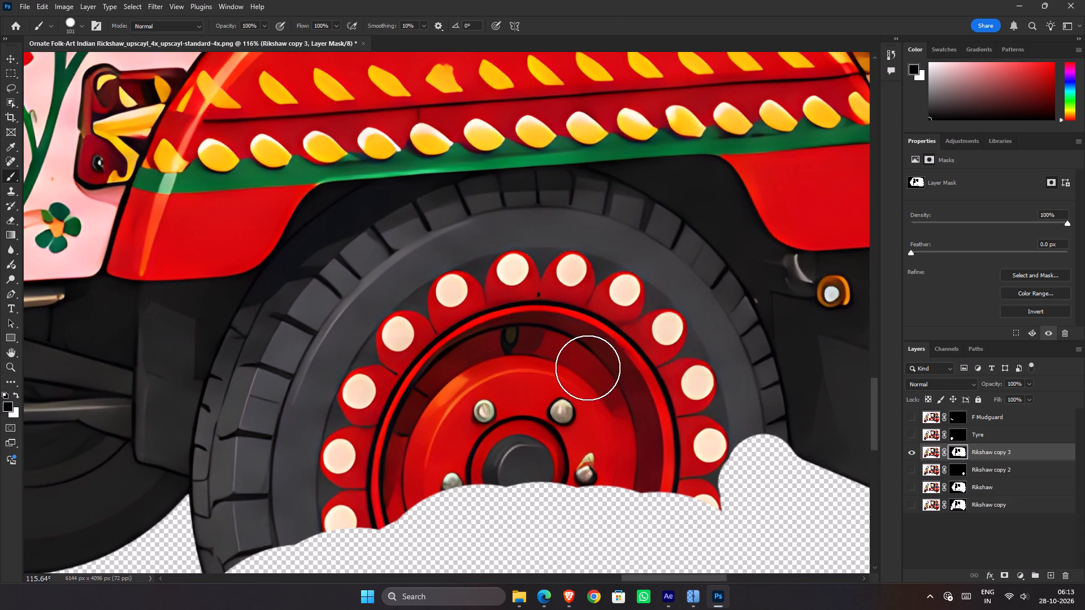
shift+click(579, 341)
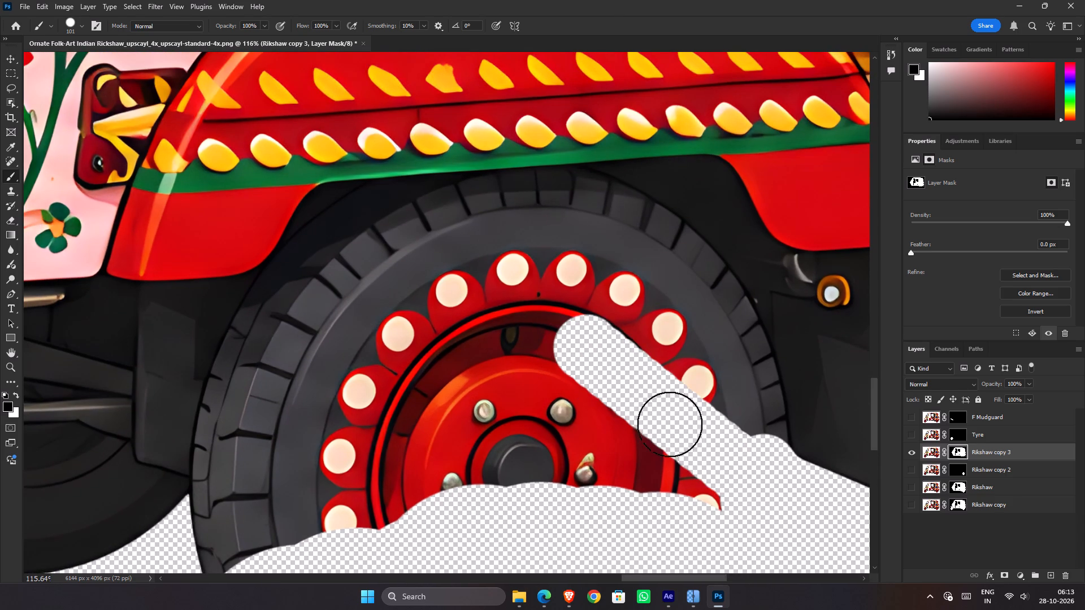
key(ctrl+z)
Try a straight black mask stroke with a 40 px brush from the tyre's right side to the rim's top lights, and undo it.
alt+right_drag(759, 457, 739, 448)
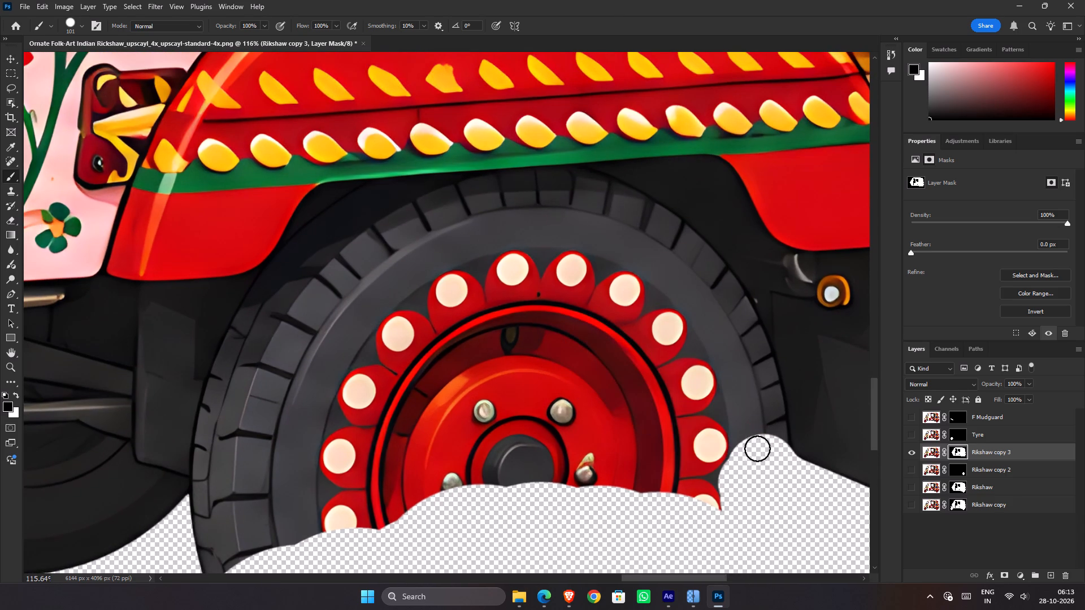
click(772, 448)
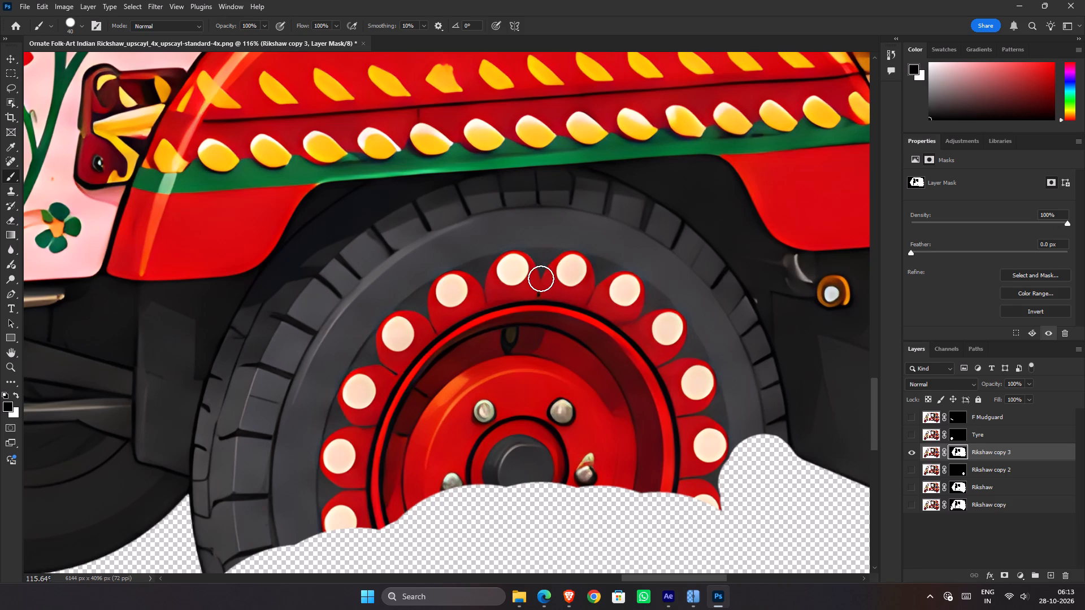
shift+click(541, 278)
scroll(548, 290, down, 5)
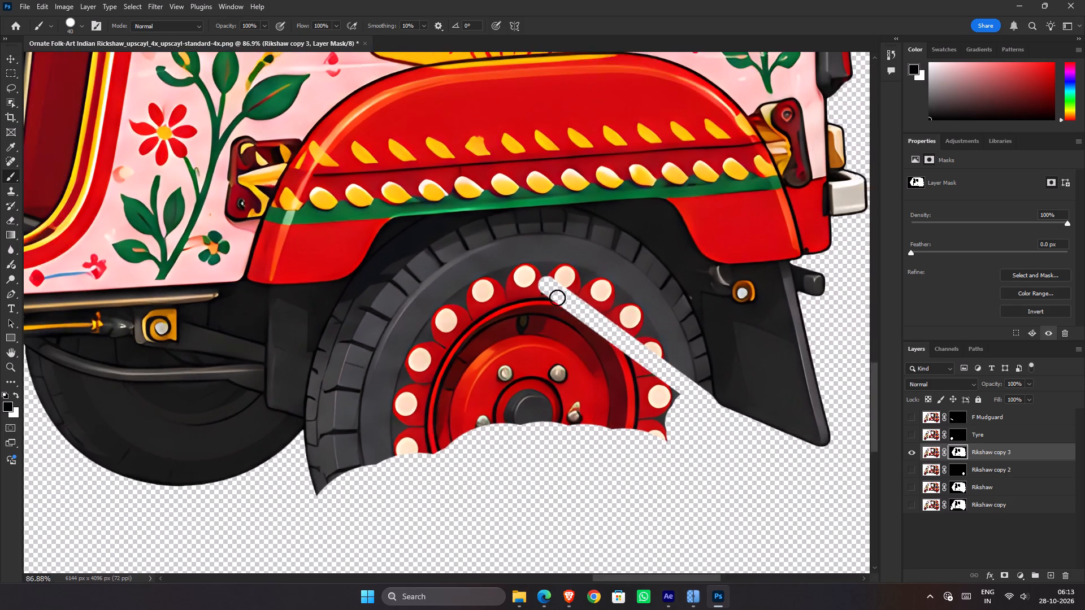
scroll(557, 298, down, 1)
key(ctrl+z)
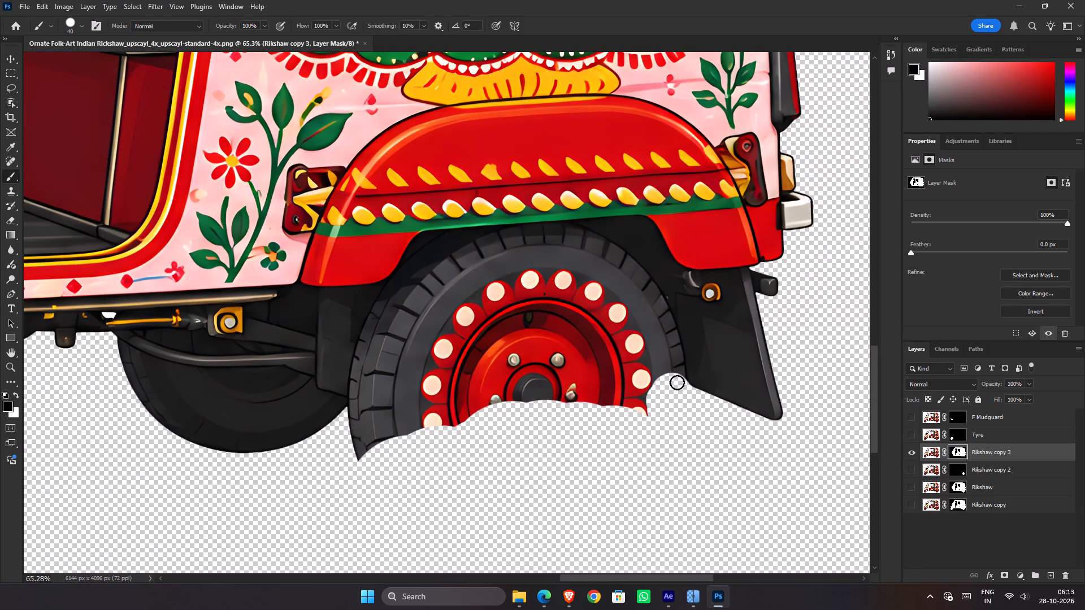
Mask out a straight 40 px strip from the tyre's rear edge across the rim, plus a short strip down the tyre's front edge.
click(677, 380)
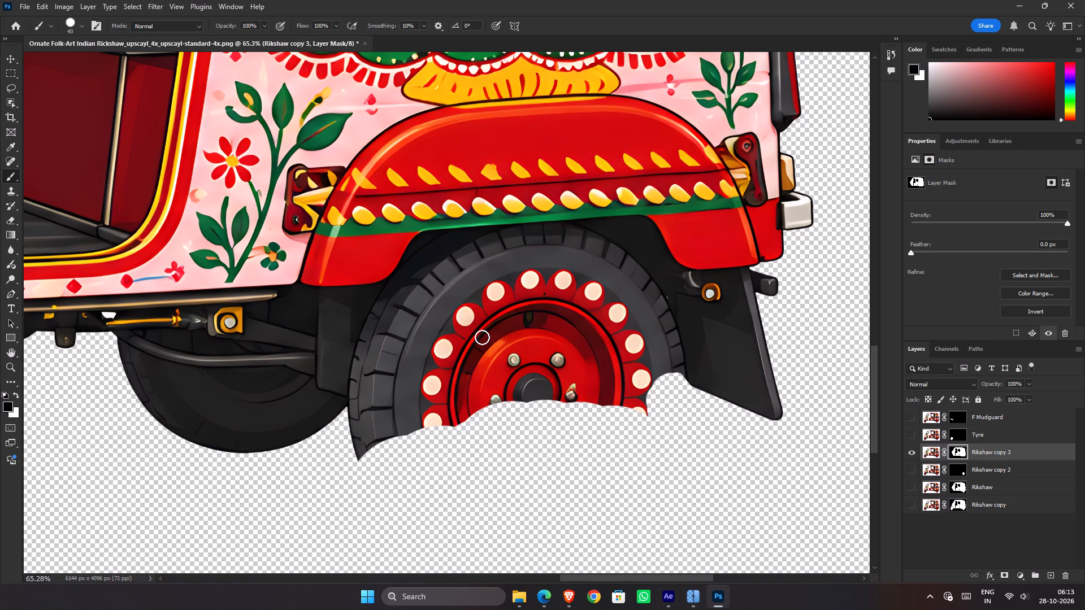
shift+click(458, 338)
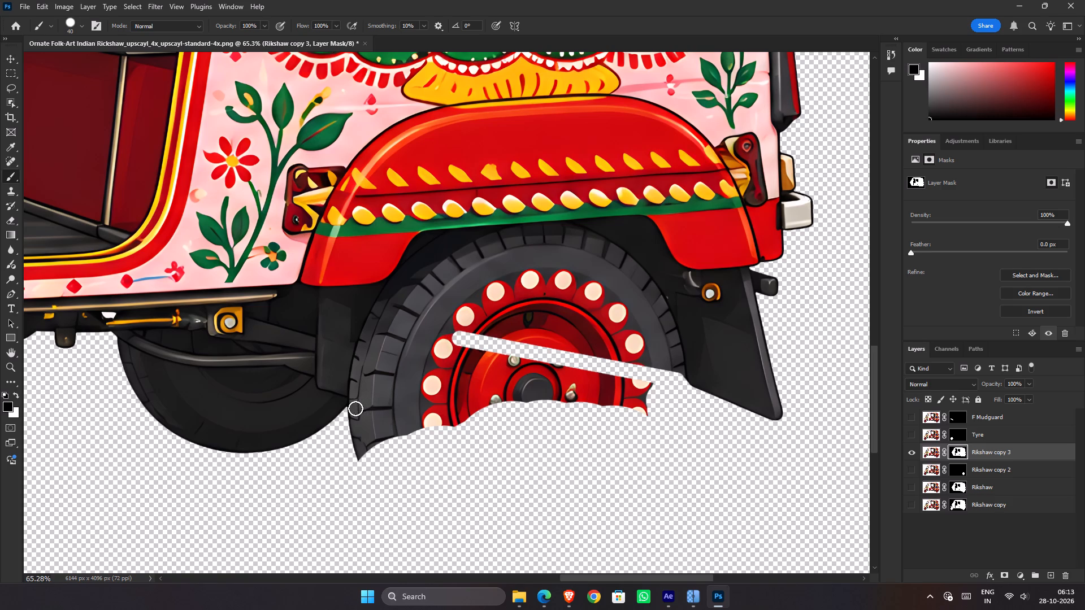
drag(355, 408, 355, 408)
drag(355, 408, 362, 455)
Paint black on the mask with a much larger brush to hide the rest of the wheel below the straight cut.
alt+right_drag(368, 453, 436, 451)
click(423, 455)
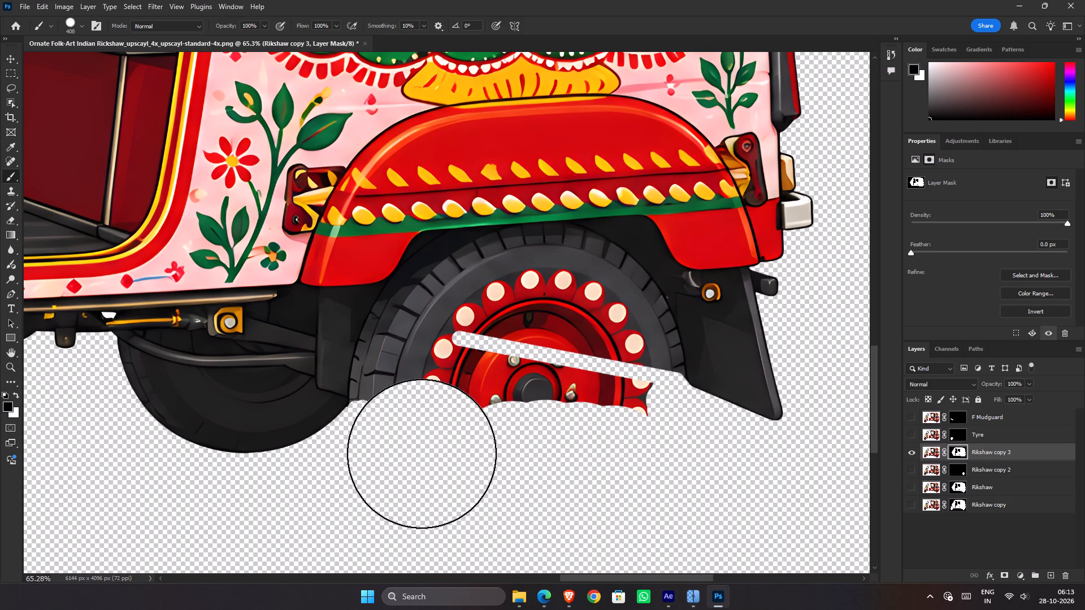
click(418, 439)
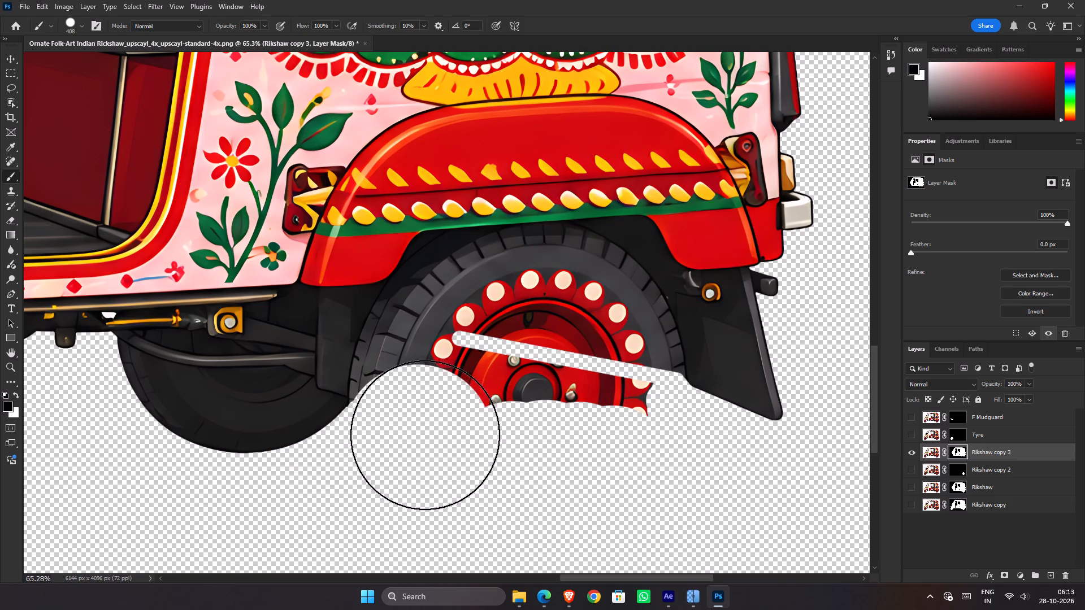
click(425, 434)
drag(432, 428, 446, 426)
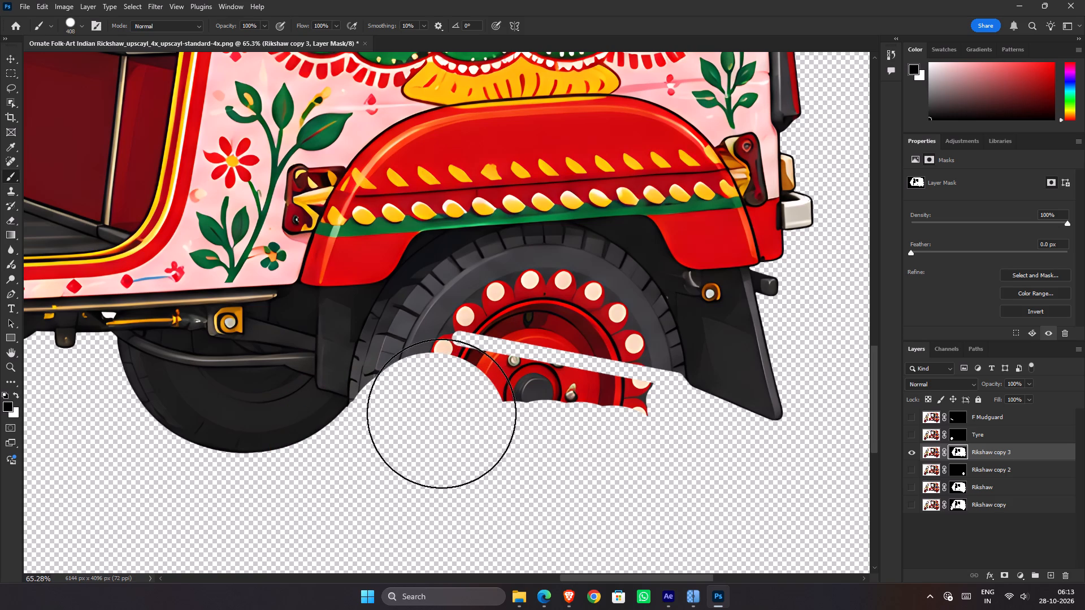
click(441, 413)
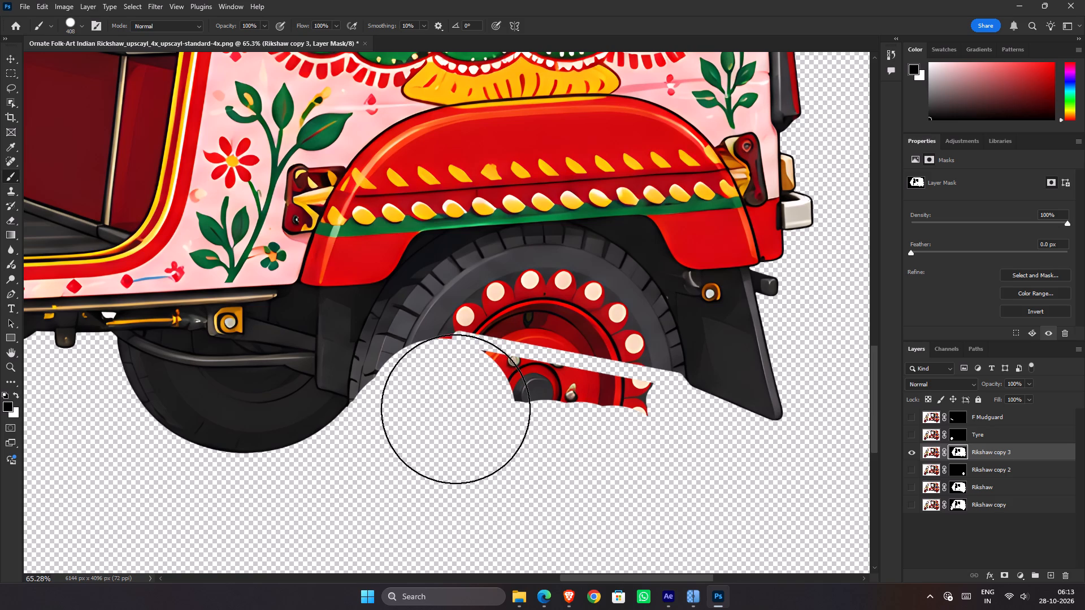
click(455, 409)
drag(465, 417, 557, 435)
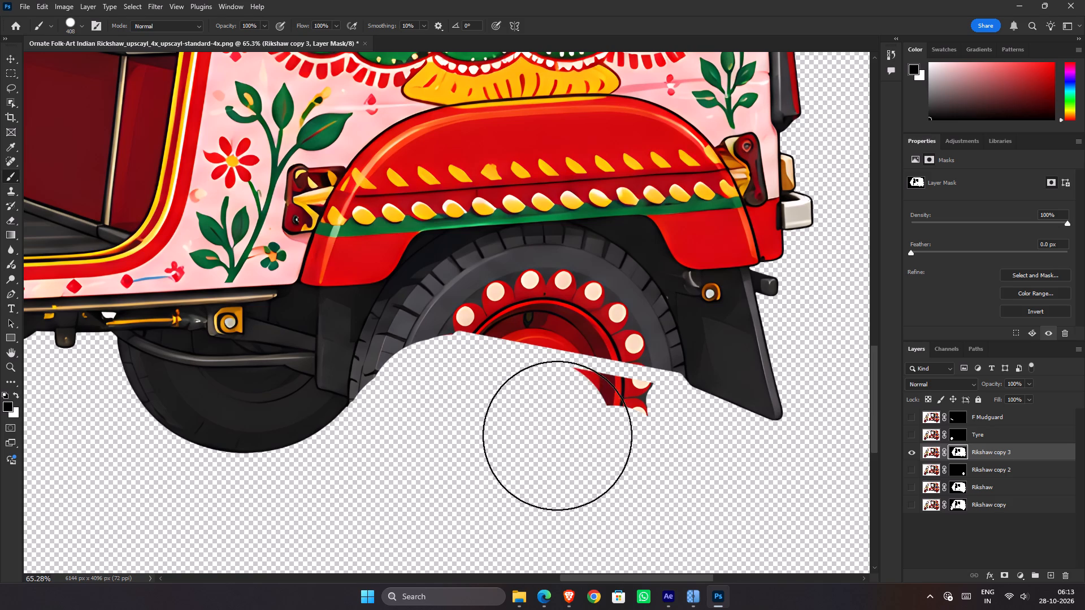
drag(557, 435, 622, 454)
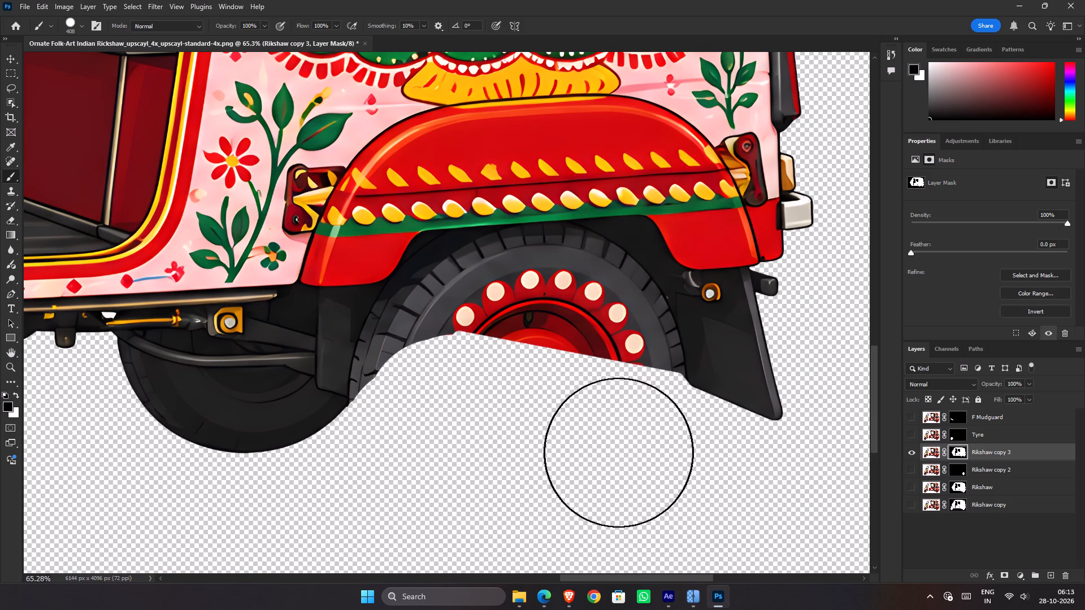
Lasso the remaining upper part of the rear wheel along the wheel arch, and add the missed notch at its front edge.
key(l)
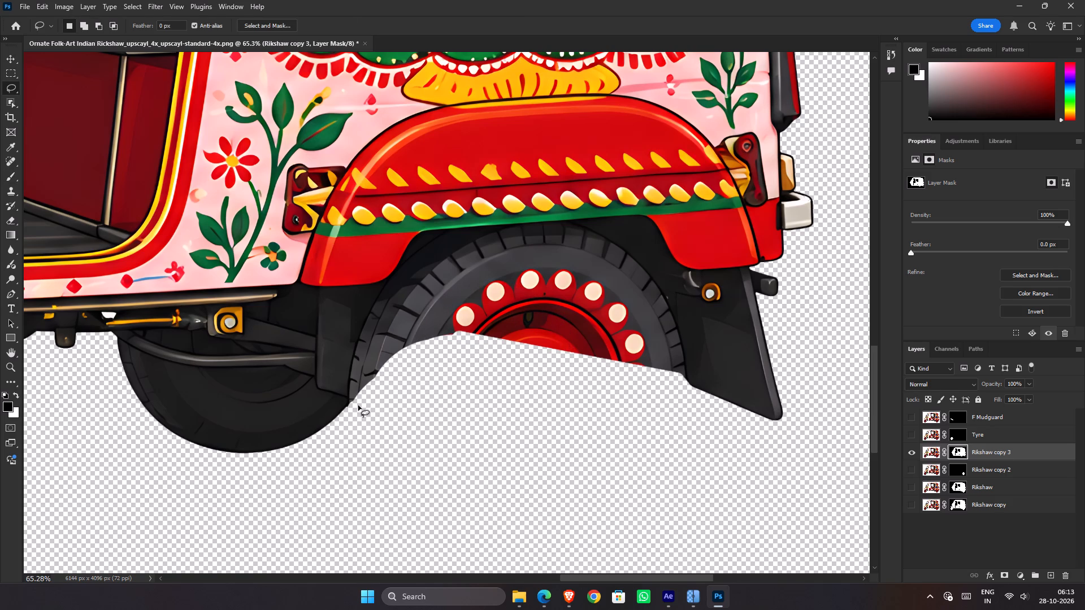
drag(346, 411, 364, 312)
drag(364, 312, 384, 280)
drag(384, 280, 401, 273)
drag(401, 273, 400, 255)
drag(400, 255, 562, 211)
drag(562, 211, 689, 376)
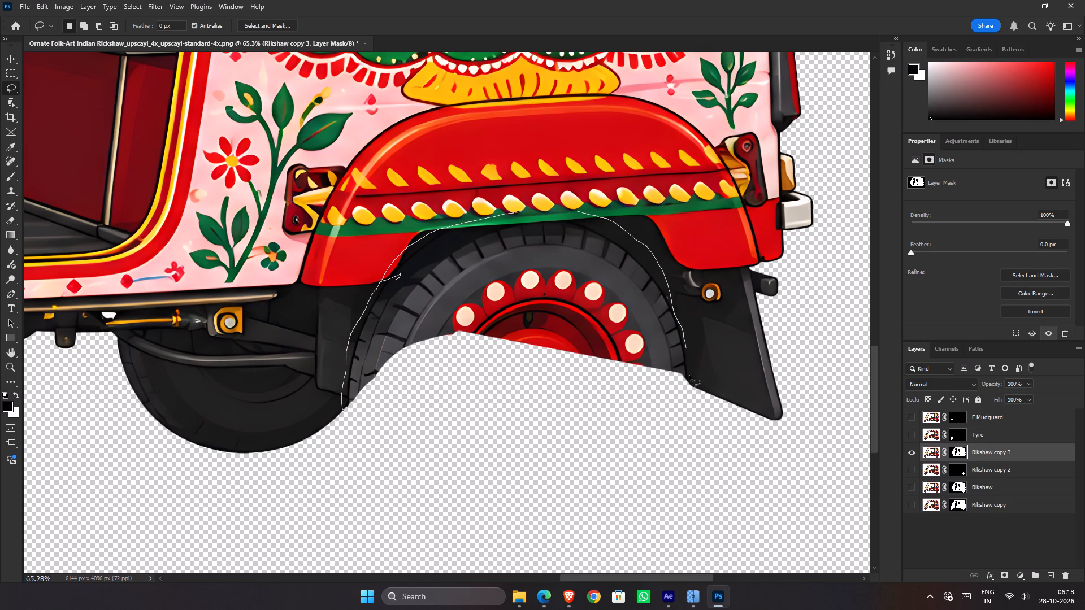
drag(689, 376, 348, 417)
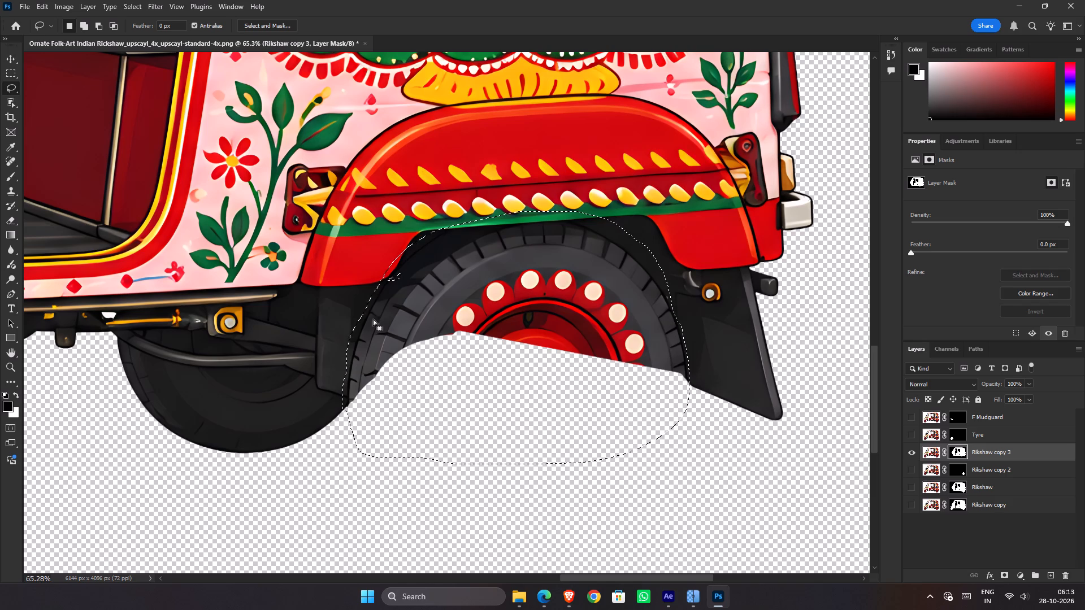
shift+drag(400, 268, 392, 293)
shift+drag(392, 293, 407, 263)
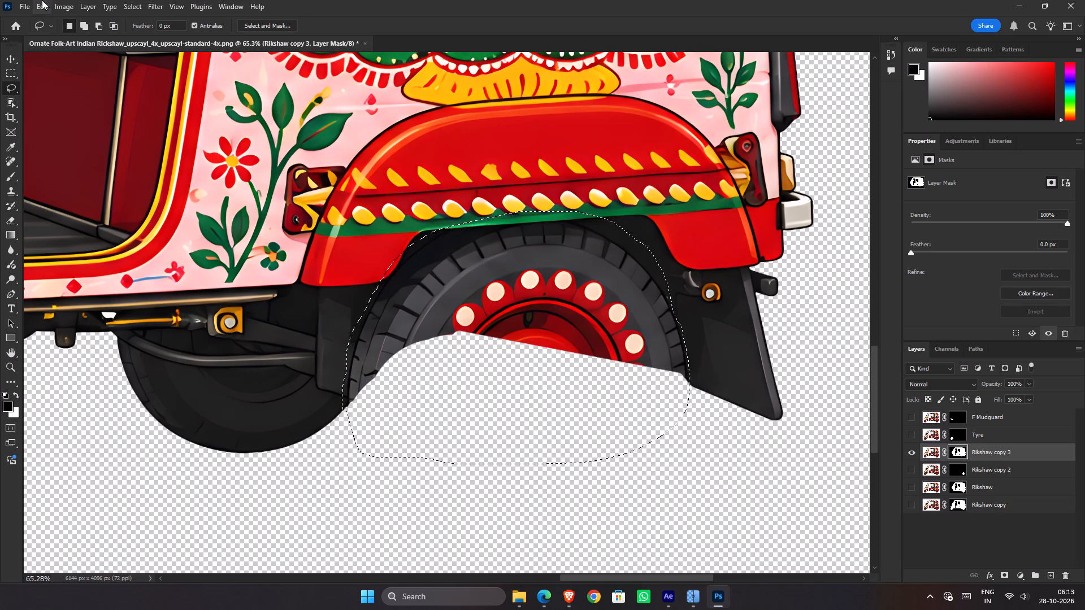
Start a Content-Aware Fill on the wheel selection and remove the front and middle of the red rear mudguard from the sampling area.
click(45, 6)
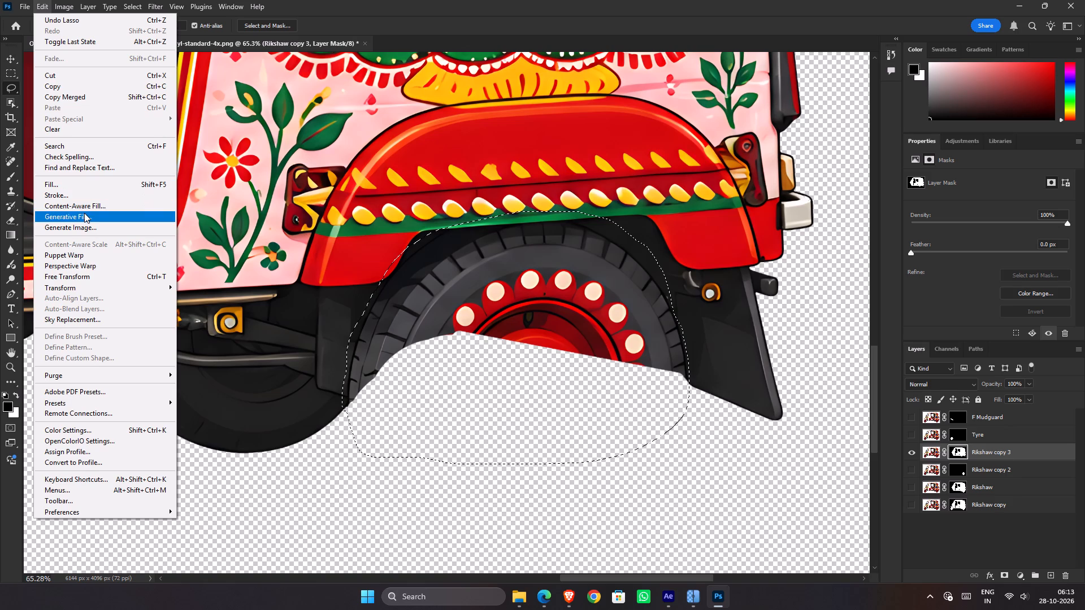
click(88, 203)
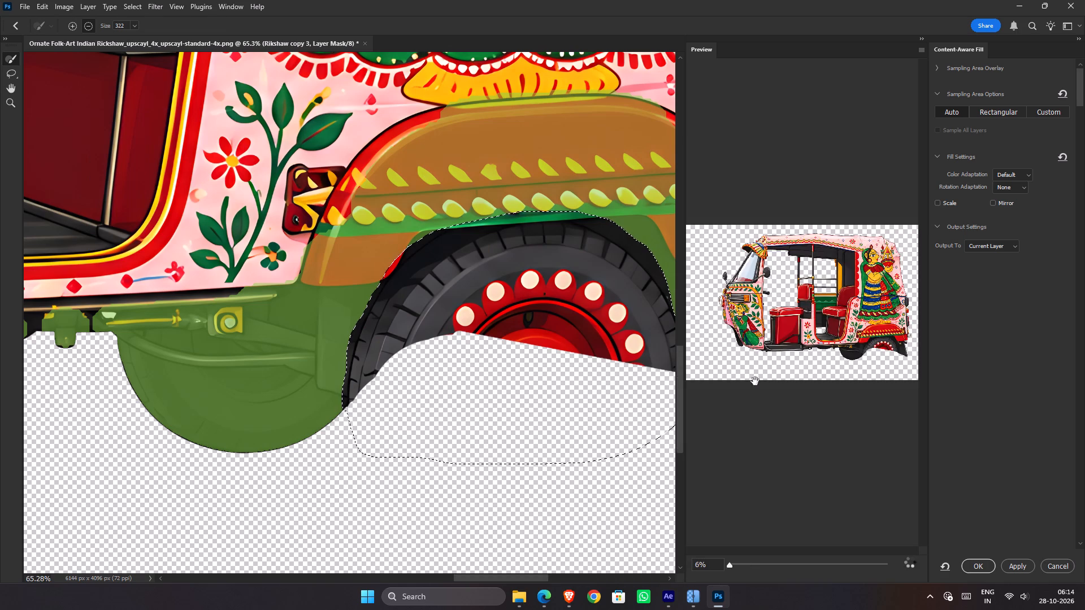
drag(474, 125, 362, 152)
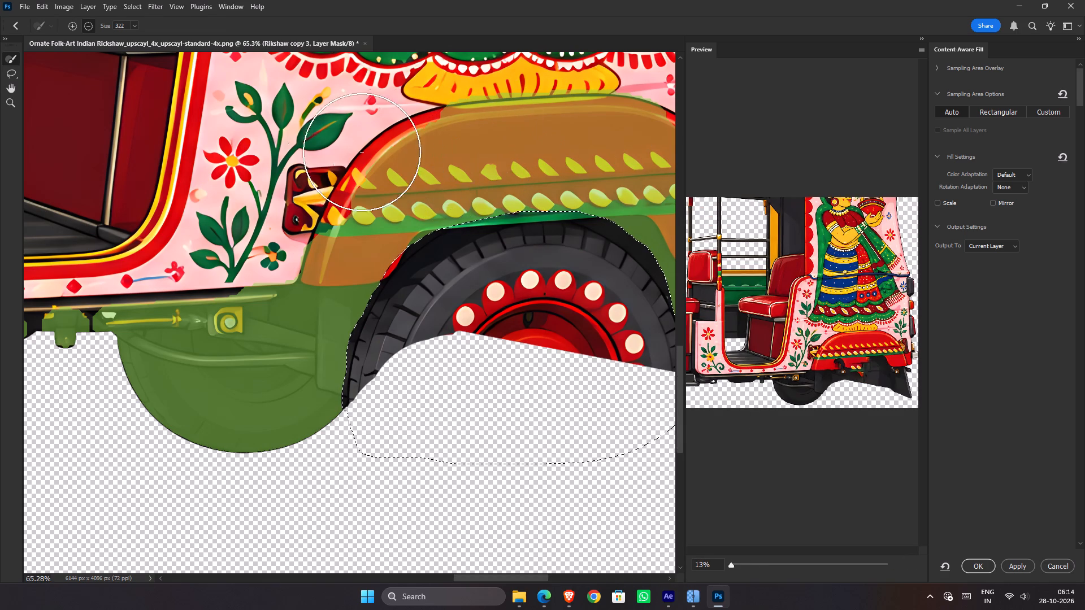
drag(362, 152, 352, 230)
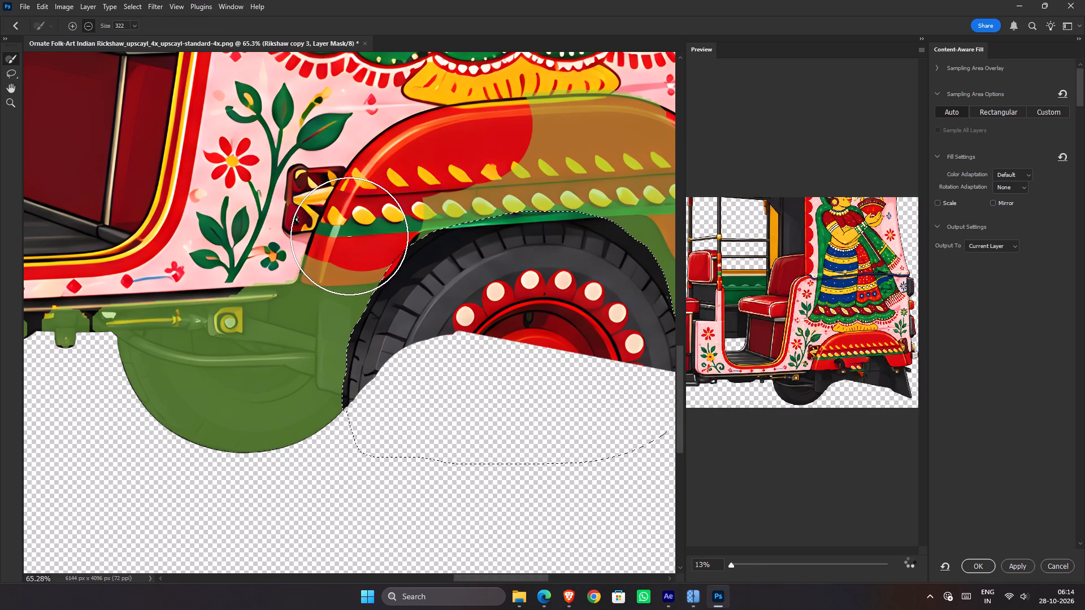
click(345, 239)
click(303, 228)
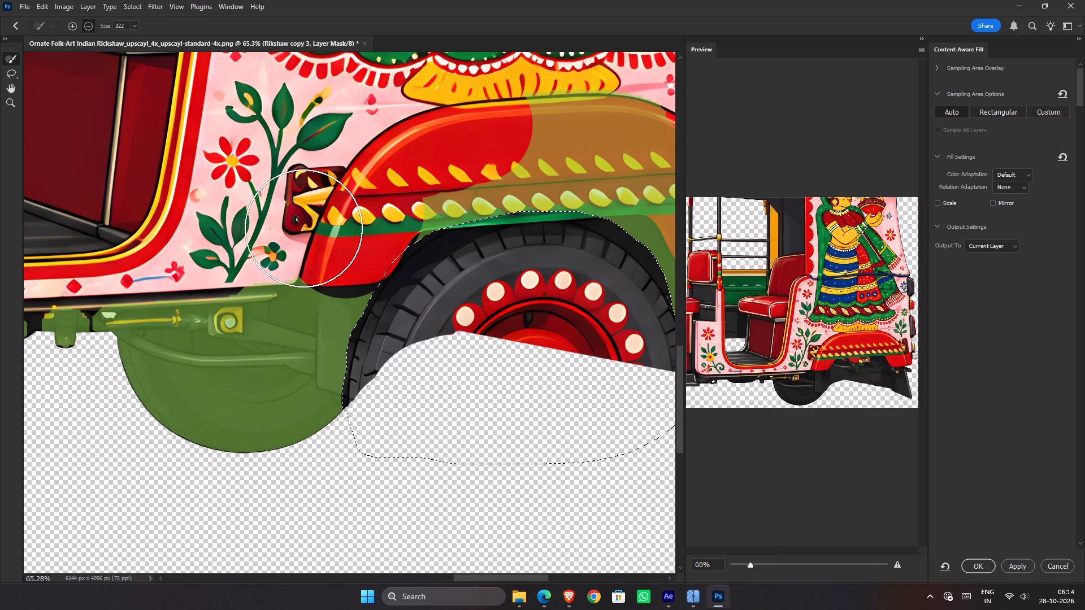
drag(435, 190, 706, 140)
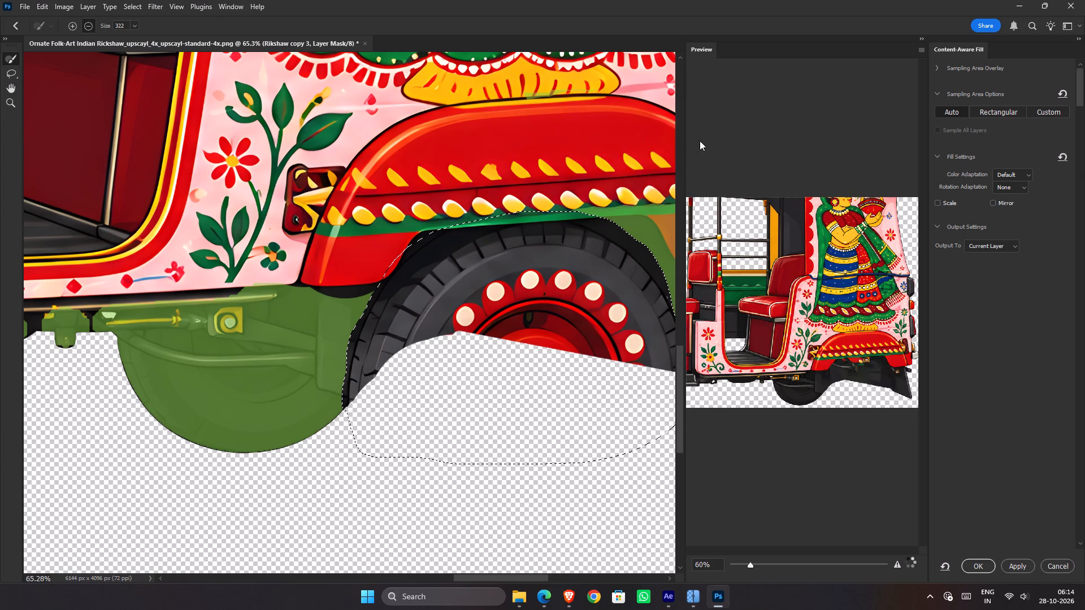
Exclude the mudguard's rear end and the small orange lamp from sampling, apply the fill to the current layer, and deselect.
key(space)
key(space)
key(space)
key(space)
key(space)
key(space)
key(space)
key(space)
key(space)
key(space)
key(space)
key(space)
key(space)
key(space)
key(space)
key(space)
key(space)
key(space)
key(space)
key(space)
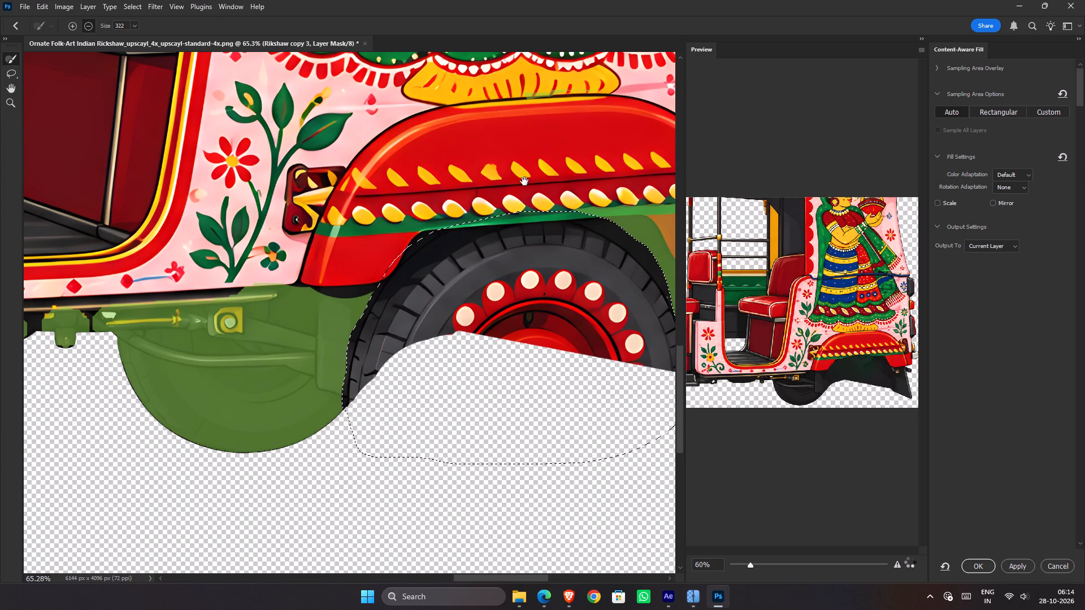
drag(524, 181, 376, 182)
drag(524, 189, 594, 215)
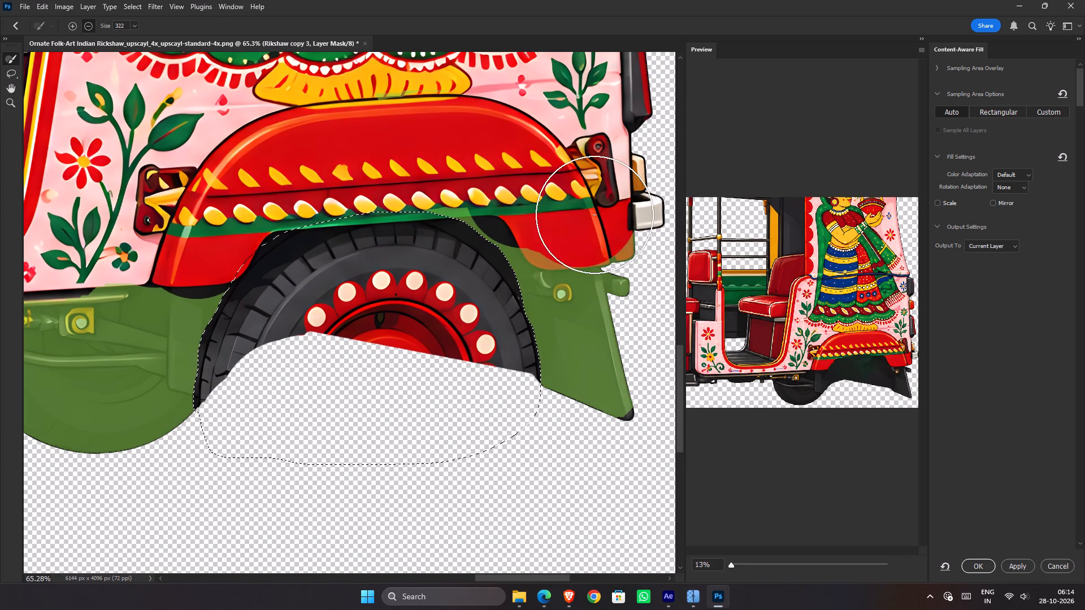
drag(594, 215, 326, 156)
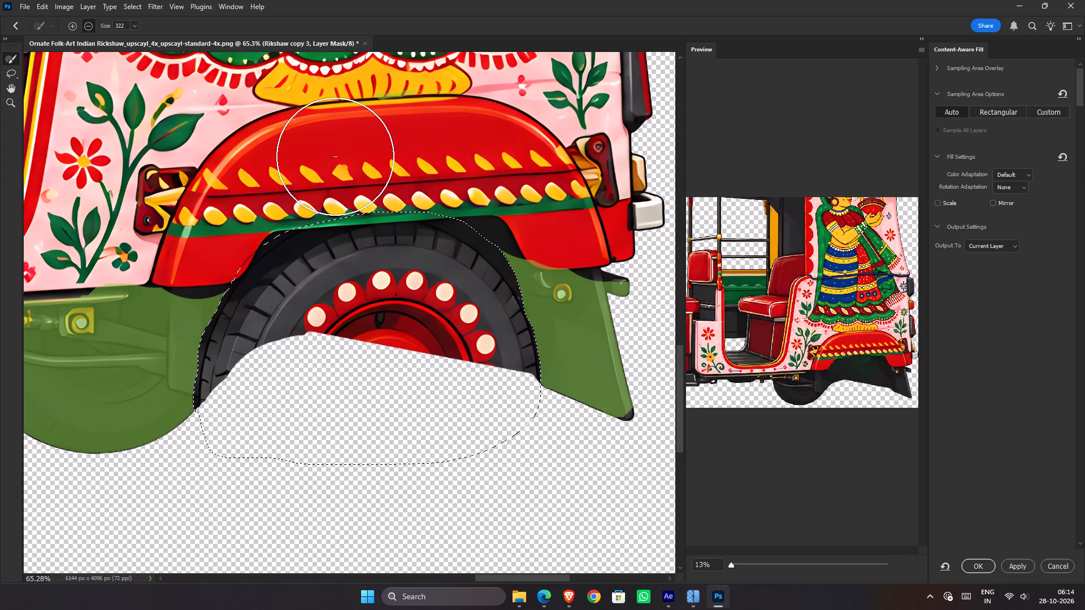
click(578, 249)
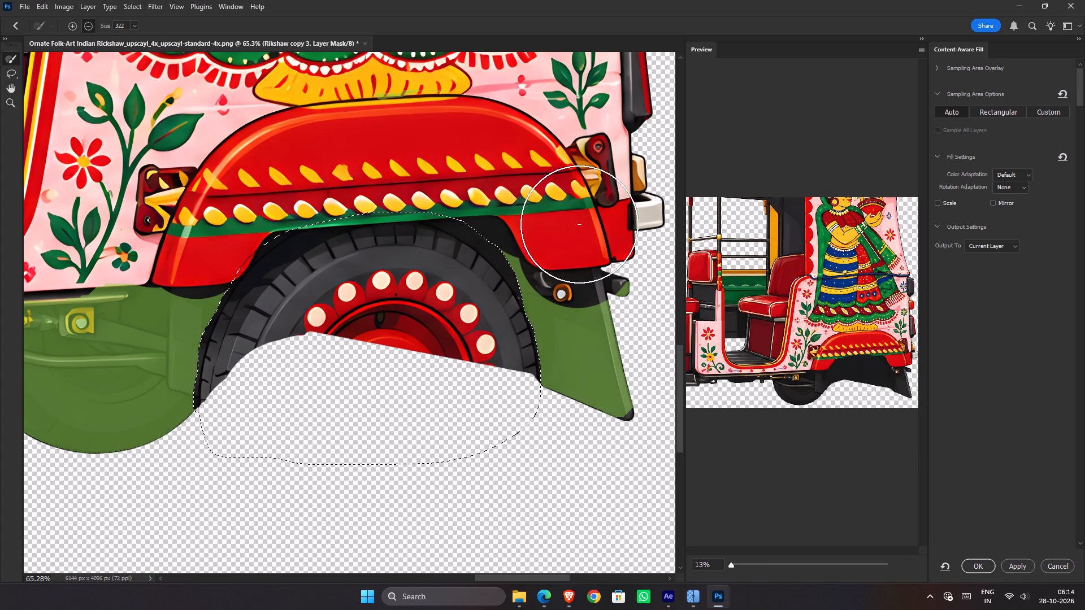
click(976, 563)
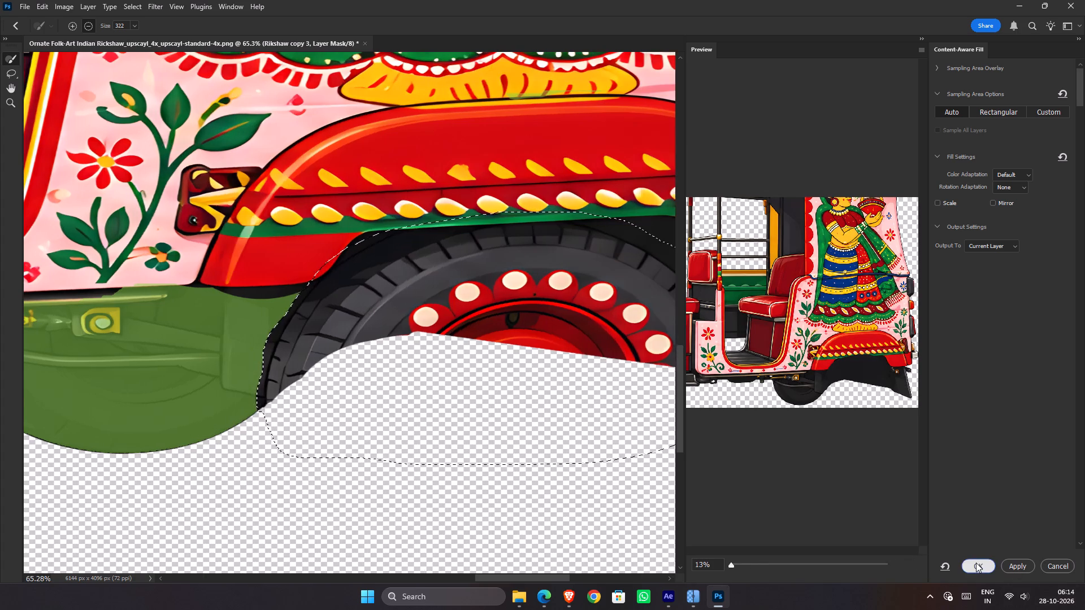
scroll(707, 368, down, 5)
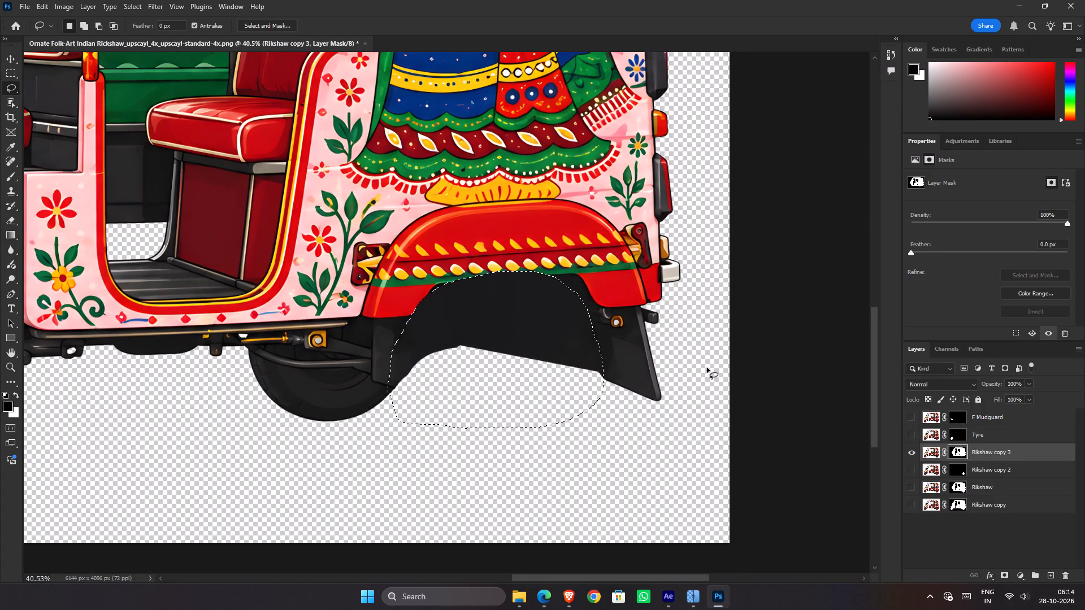
key(ctrl+d)
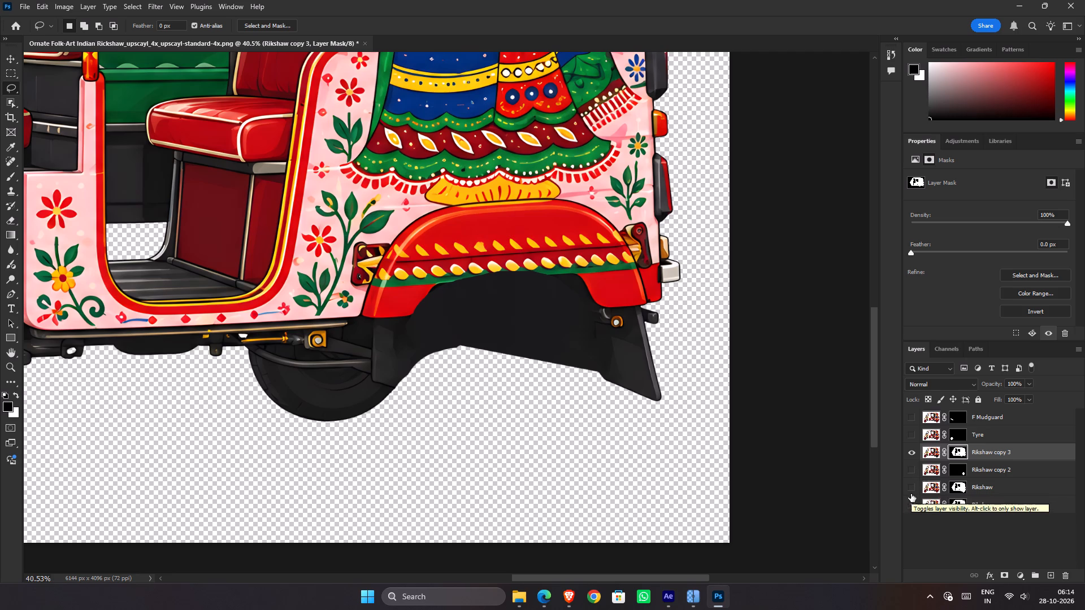
Rename the Rikshaw copy 2 layer as "Tyre back".
double_click(996, 472)
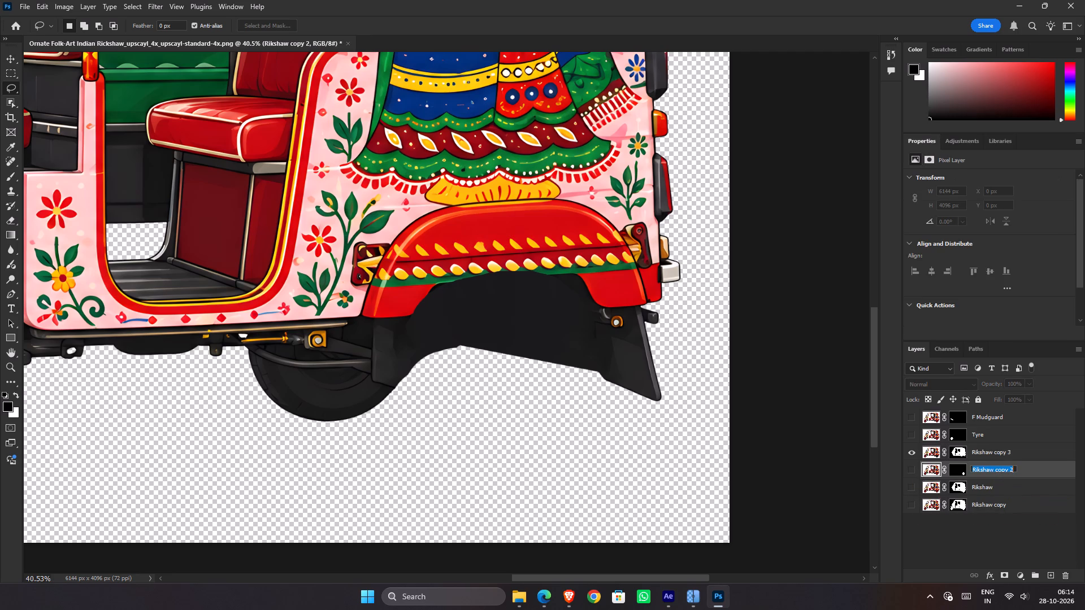
text(Tyre back)
key(Return)
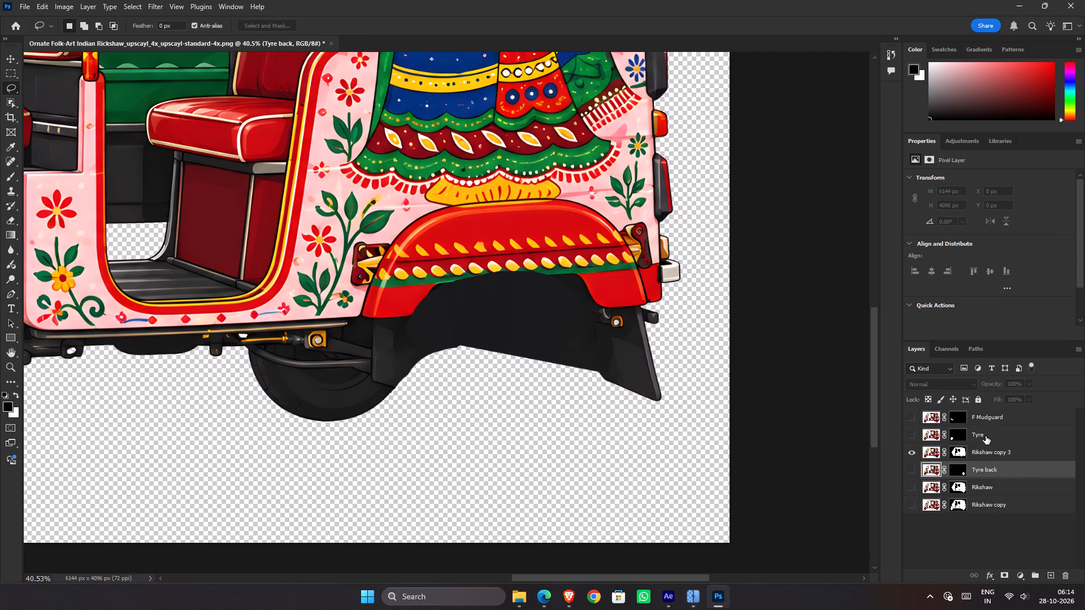
Rename the Tyre layer as "Tyre Front".
double_click(986, 436)
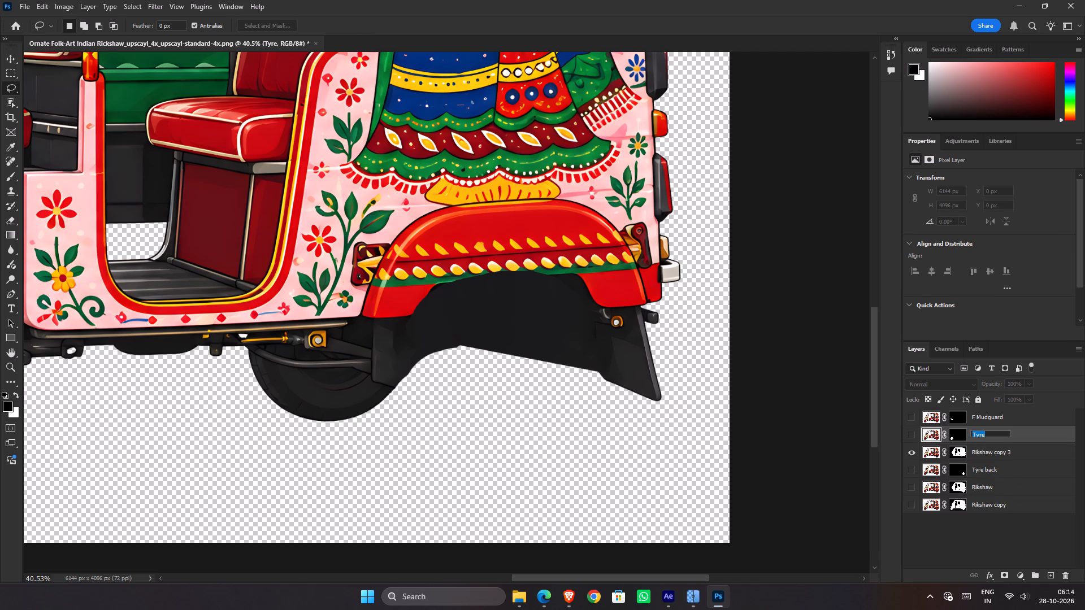
key(Right)
key(space)
text(Front)
key(Return)
Move the Rikshaw copy 3 layer directly below the Tyre back layer.
drag(982, 451, 981, 469)
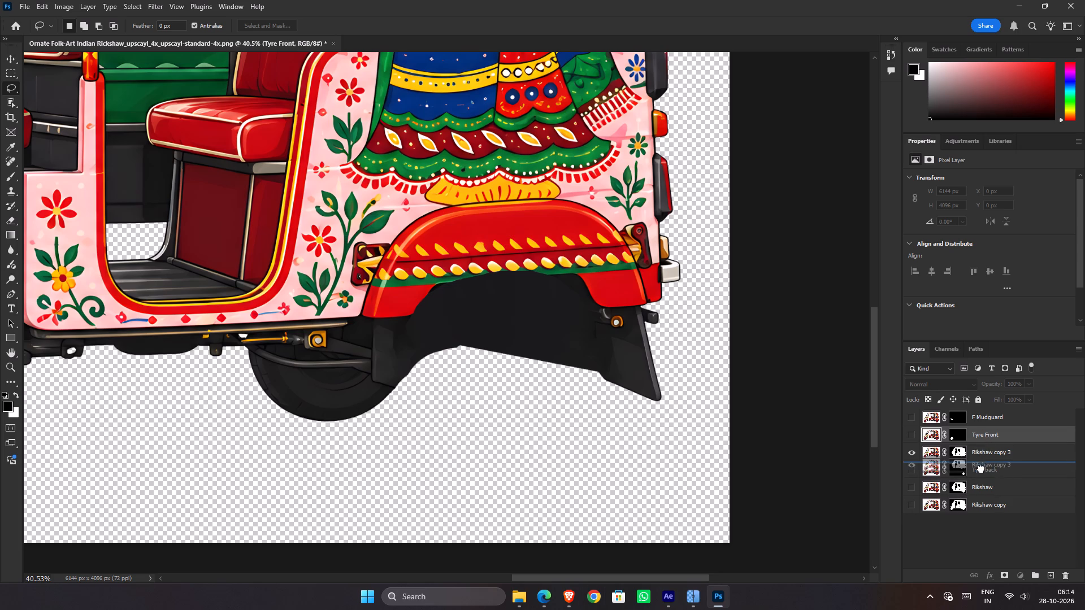
drag(981, 469, 979, 480)
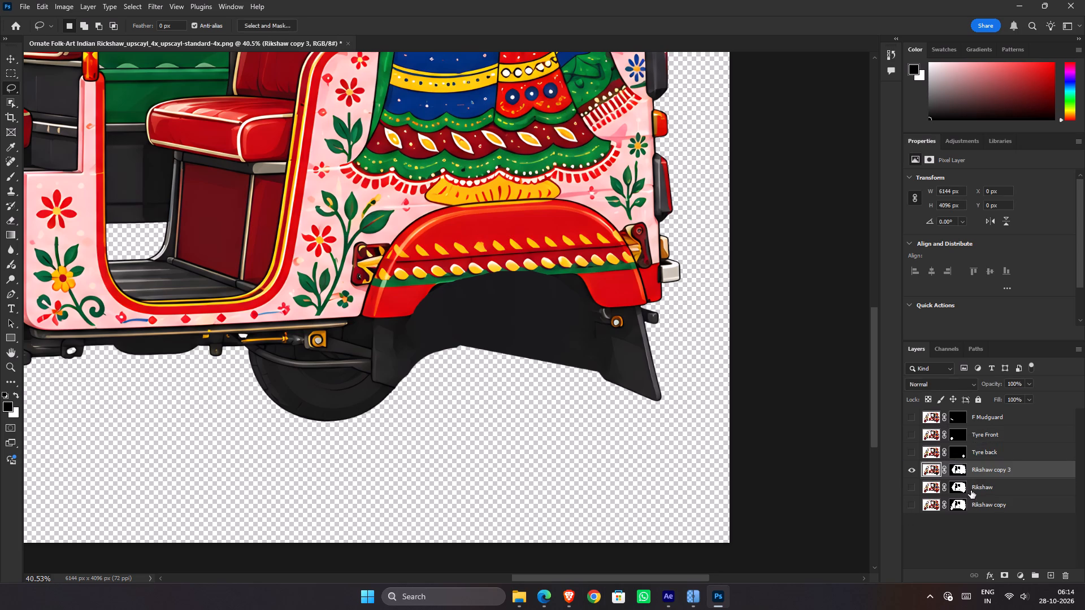
Duplicate the Rikshaw layer and place the copy between the Tyre Front and Tyre back layers.
click(971, 490)
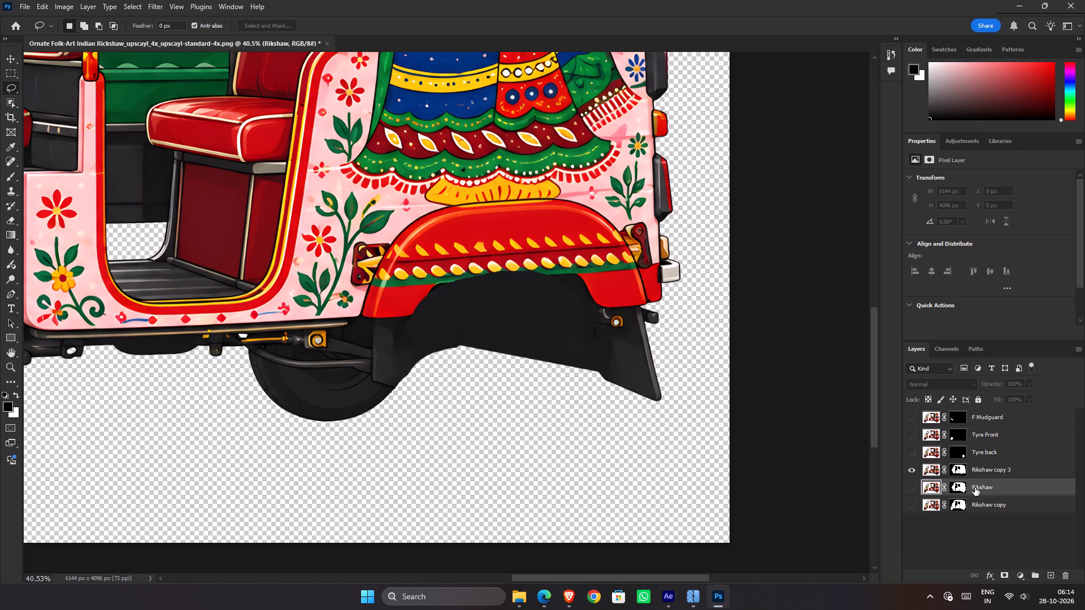
key(ctrl+j)
drag(975, 487, 988, 448)
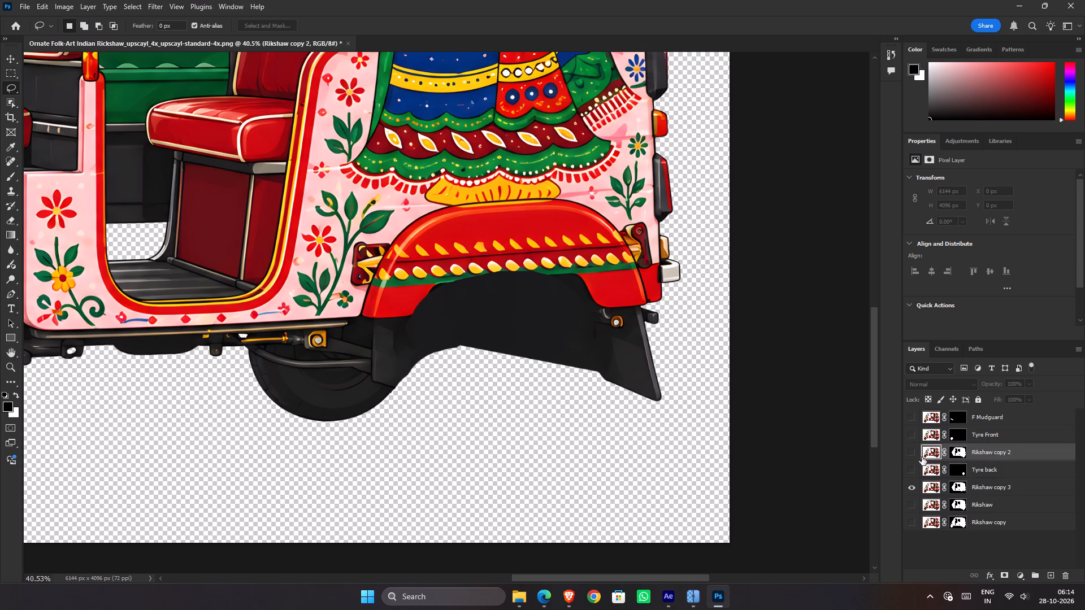
Show the new duplicate layer instead of Rikshaw copy 3 and delete the duplicate's layer mask.
click(915, 455)
click(909, 485)
right_click(956, 451)
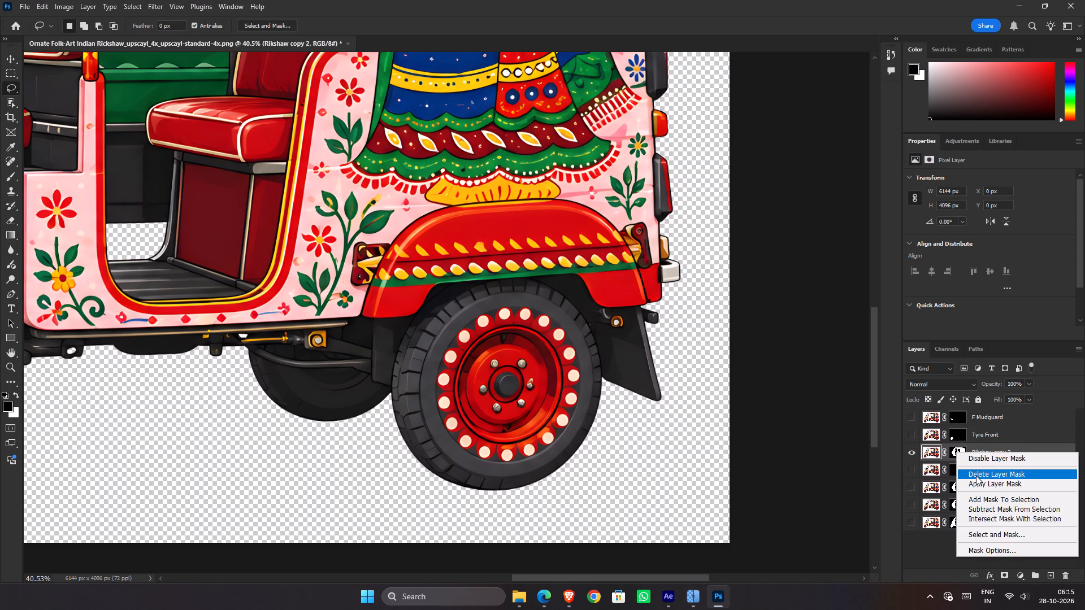
click(976, 476)
Rename the unmasked duplicate layer as "B Mudguard".
double_click(980, 450)
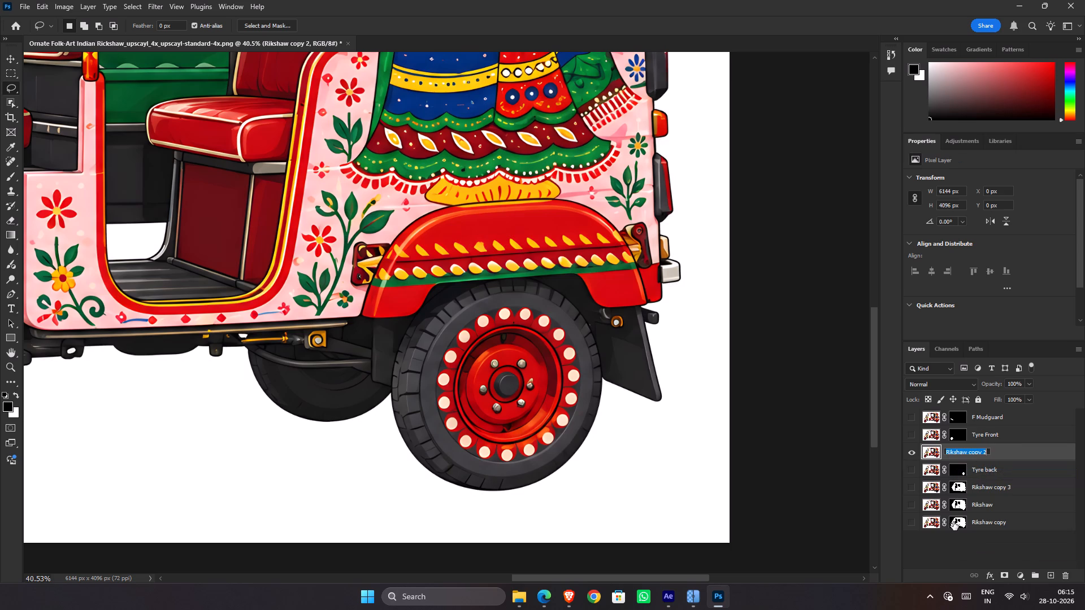
text(Mud)
key(space)
key(BackSpace)
key(BackSpace)
key(BackSpace)
key(BackSpace)
key(BackSpace)
key(BackSpace)
key(BackSpace)
key(BackSpace)
key(BackSpace)
key(BackSpace)
key(BackSpace)
key(BackSpace)
text(B Mudguard)
key(Return)
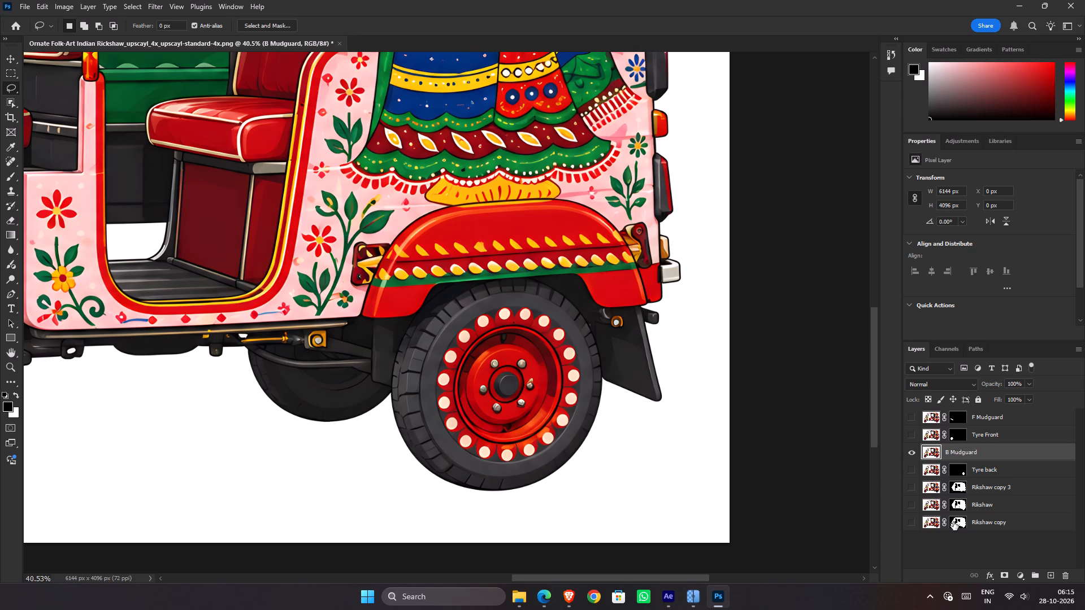
Outline the red rear mudguard with the Object Selection tool and add a layer mask from the selection to B Mudguard.
key(w)
drag(373, 272, 368, 278)
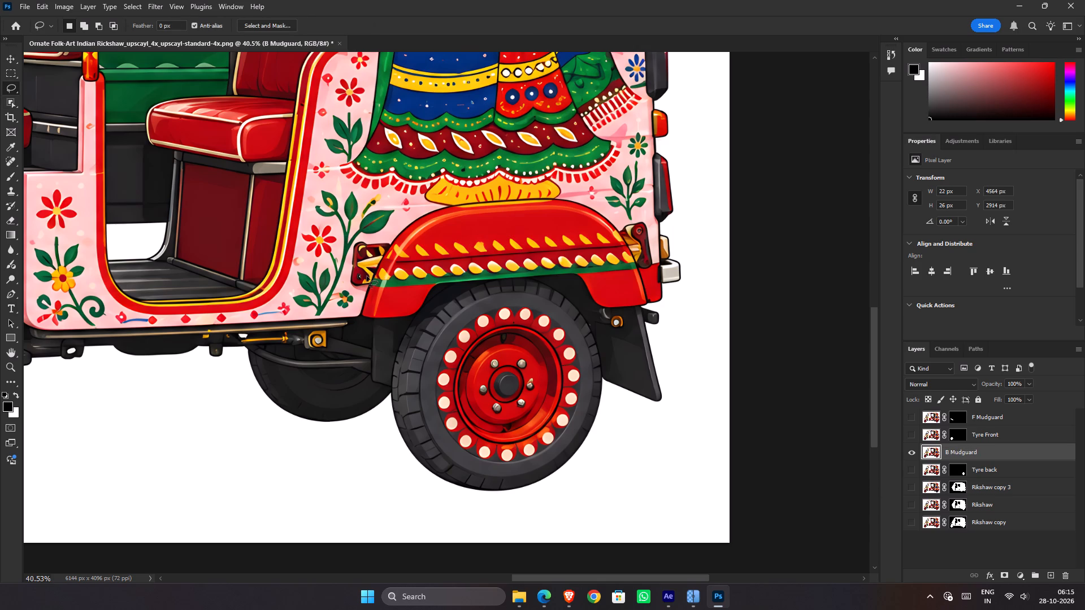
key(w)
drag(370, 274, 420, 323)
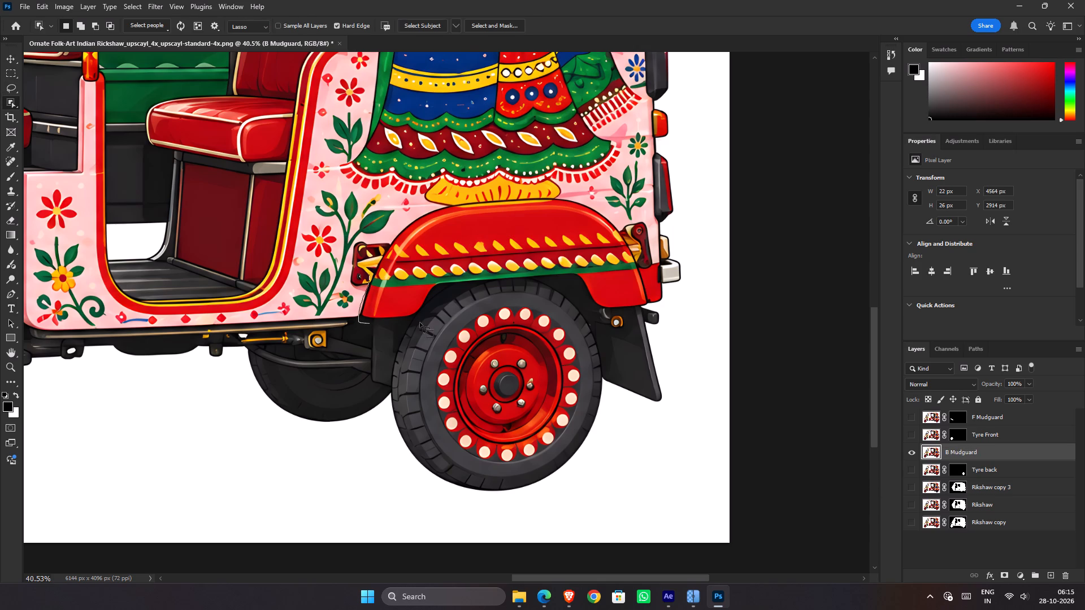
drag(420, 323, 643, 269)
drag(643, 269, 362, 280)
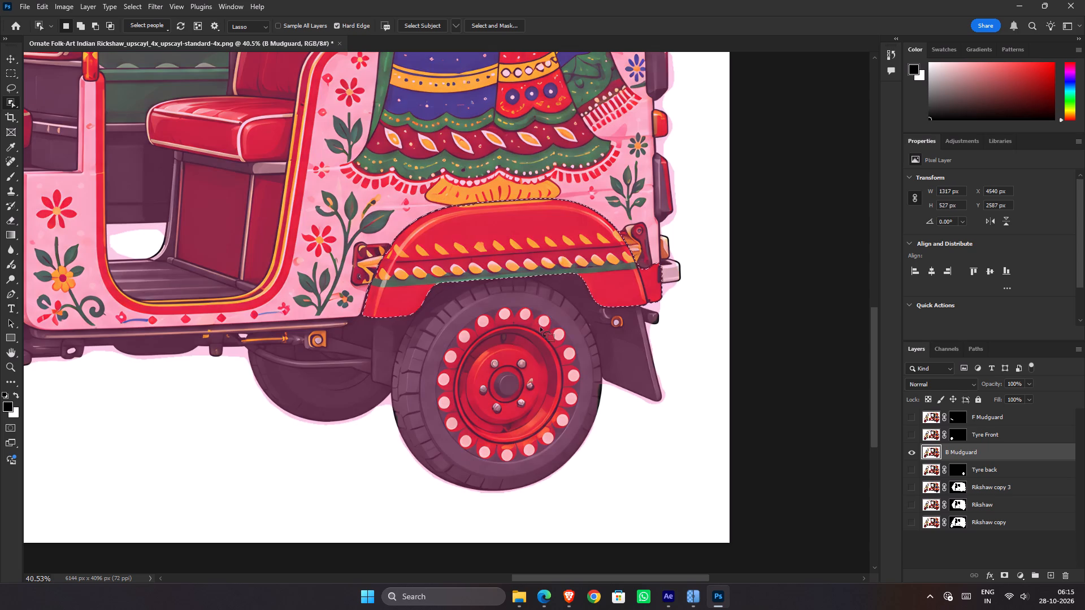
click(1000, 578)
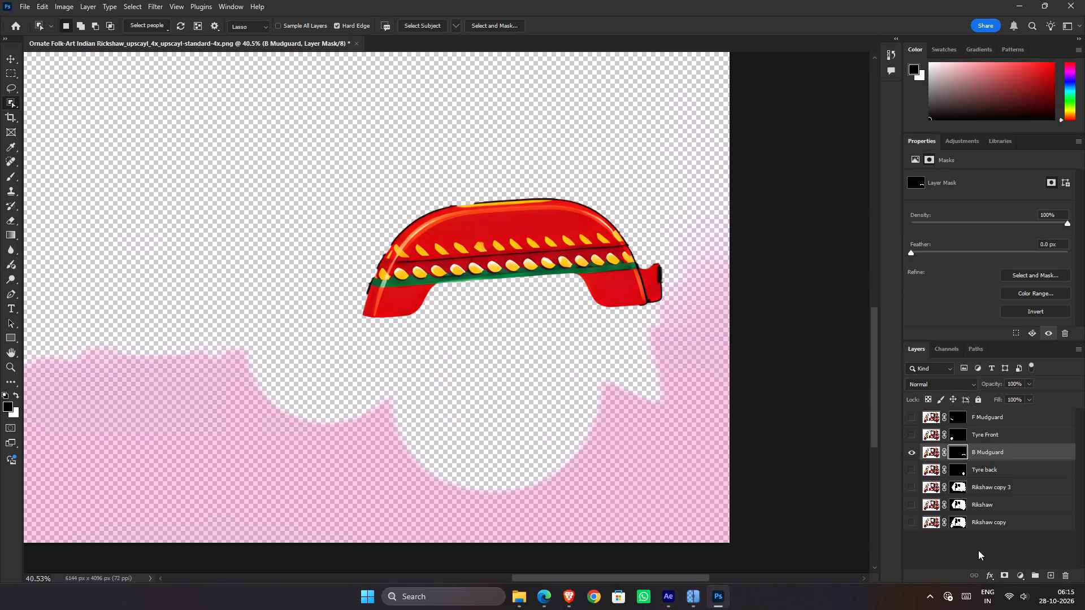
Make the Tyre back, Rikshaw copy 3, Rikshaw, Tyre Front and F Mudguard layers visible and check the whole assembled rickshaw.
click(915, 473)
click(915, 485)
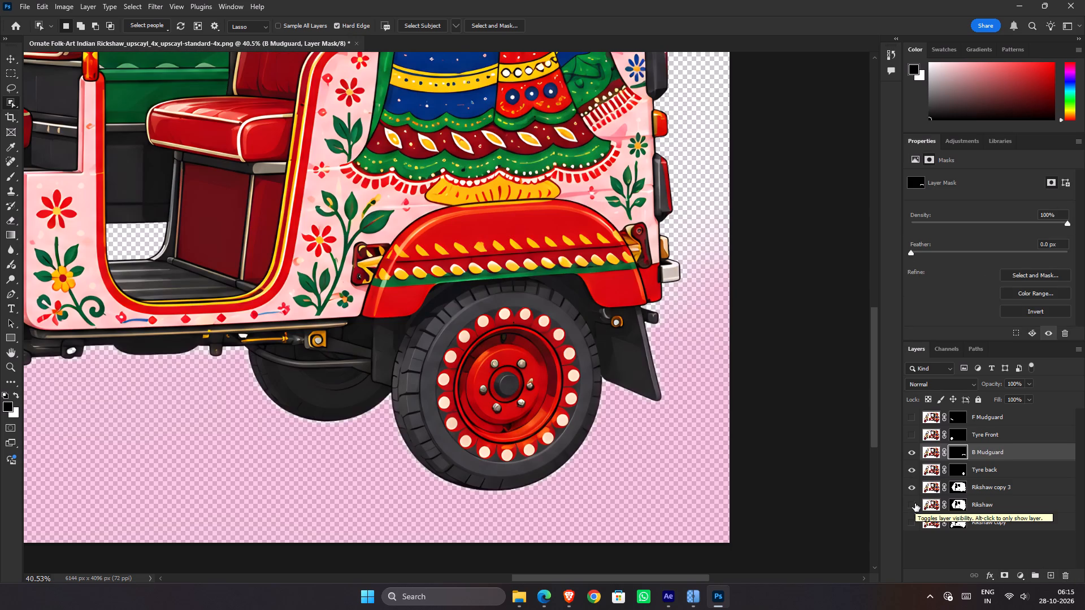
click(915, 503)
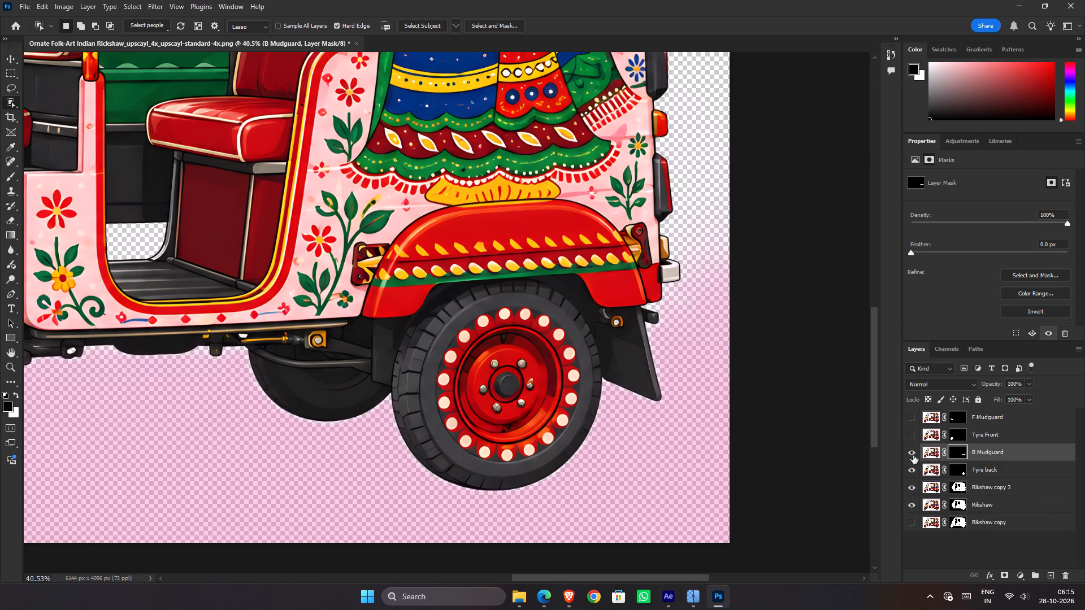
click(913, 434)
click(915, 422)
scroll(847, 422, down, 2)
scroll(847, 422, up, 1)
scroll(847, 422, down, 5)
key(v)
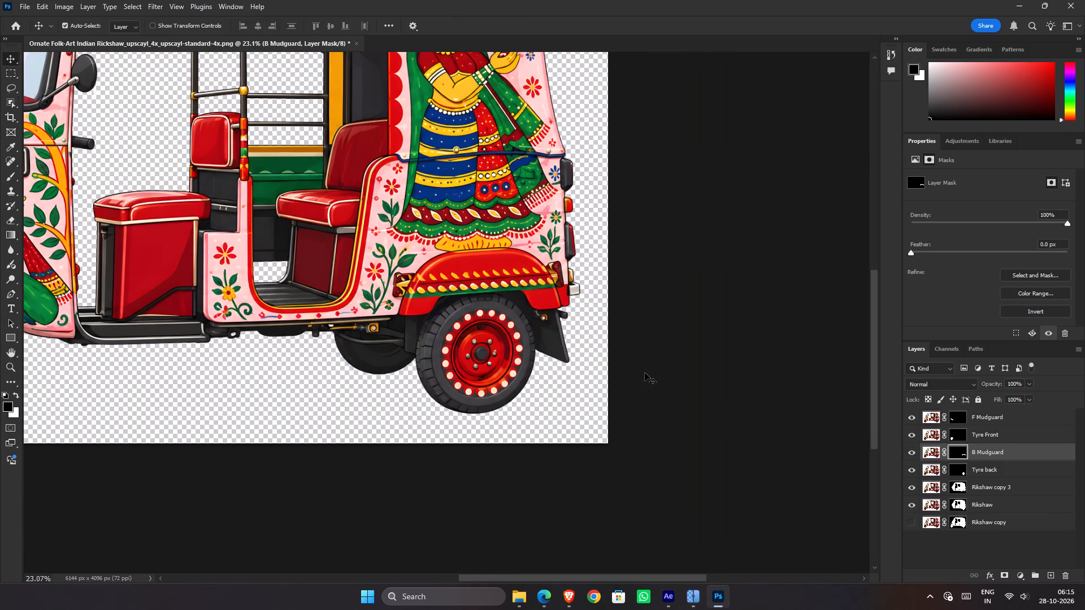
scroll(611, 370, down, 7)
key(space)
key(space)
key(space)
key(space)
key(space)
key(space)
key(space)
key(space)
key(space)
key(space)
key(space)
key(space)
key(space)
key(space)
key(space)
key(space)
key(space)
key(space)
drag(348, 291, 471, 302)
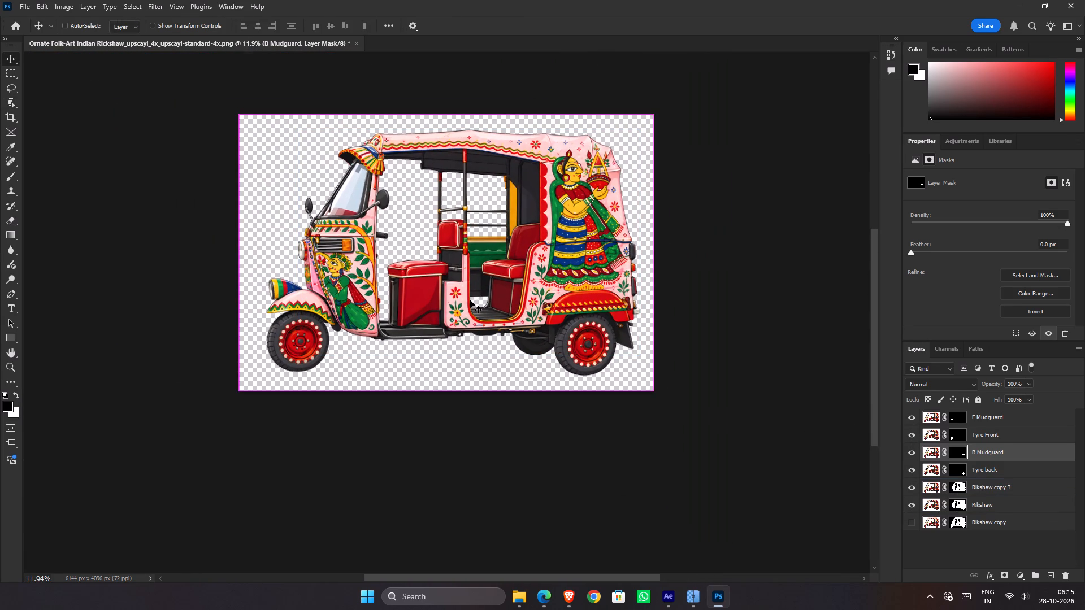
Save the document as a Photoshop file named "Rikshaw" in the new project folder.
key(ctrl+s)
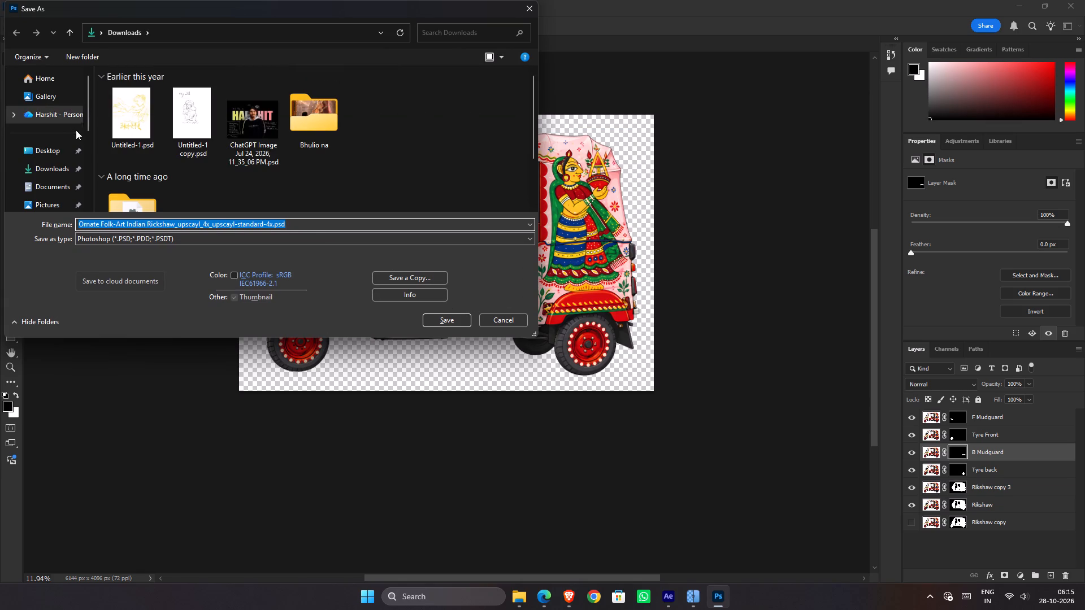
scroll(67, 182, down, 4)
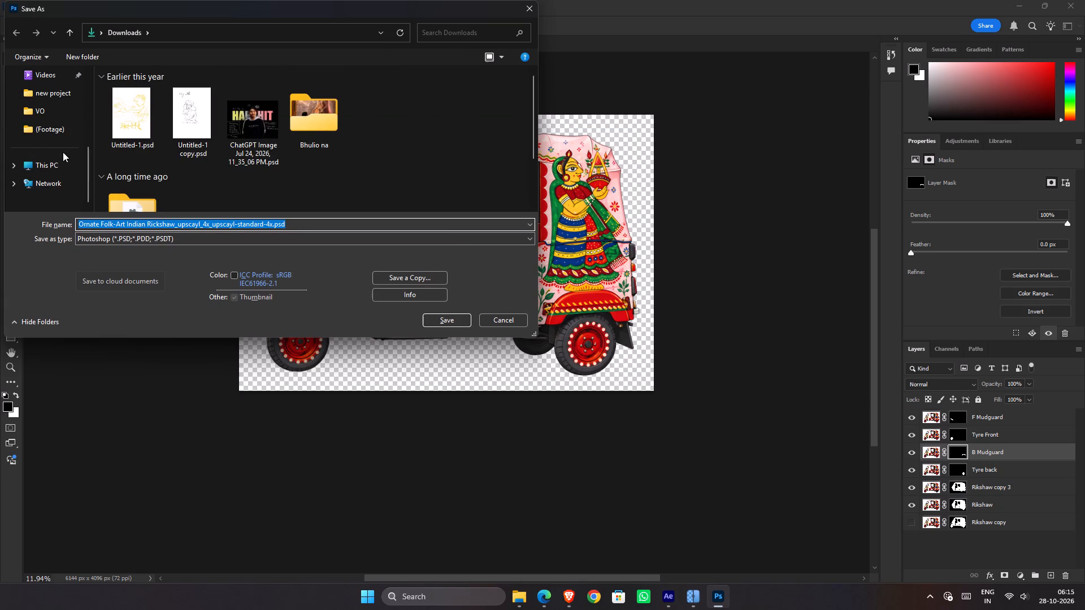
click(55, 93)
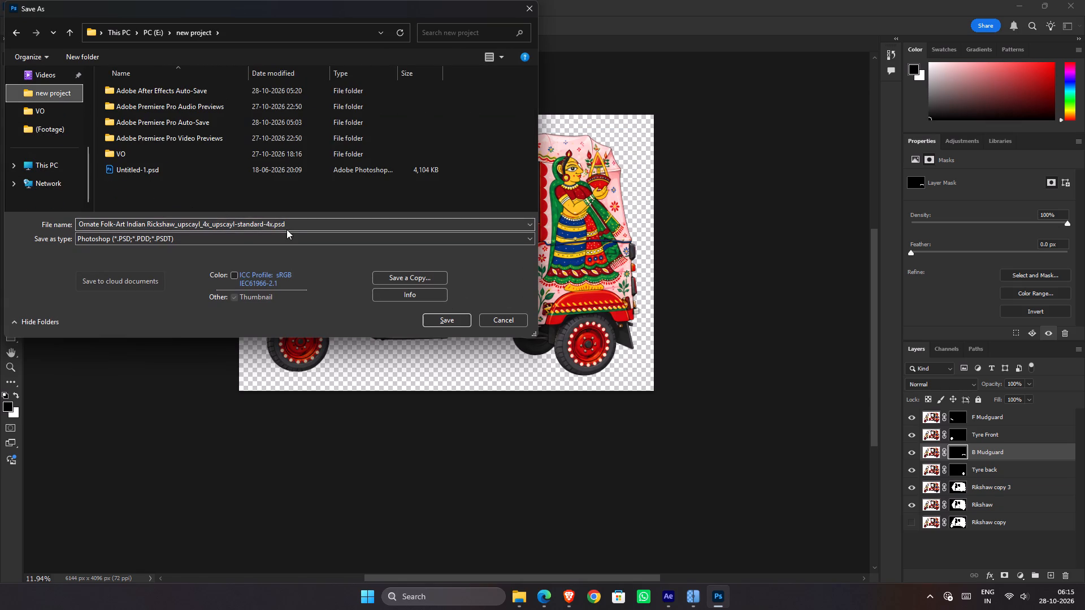
click(288, 225)
text(Rikshaw)
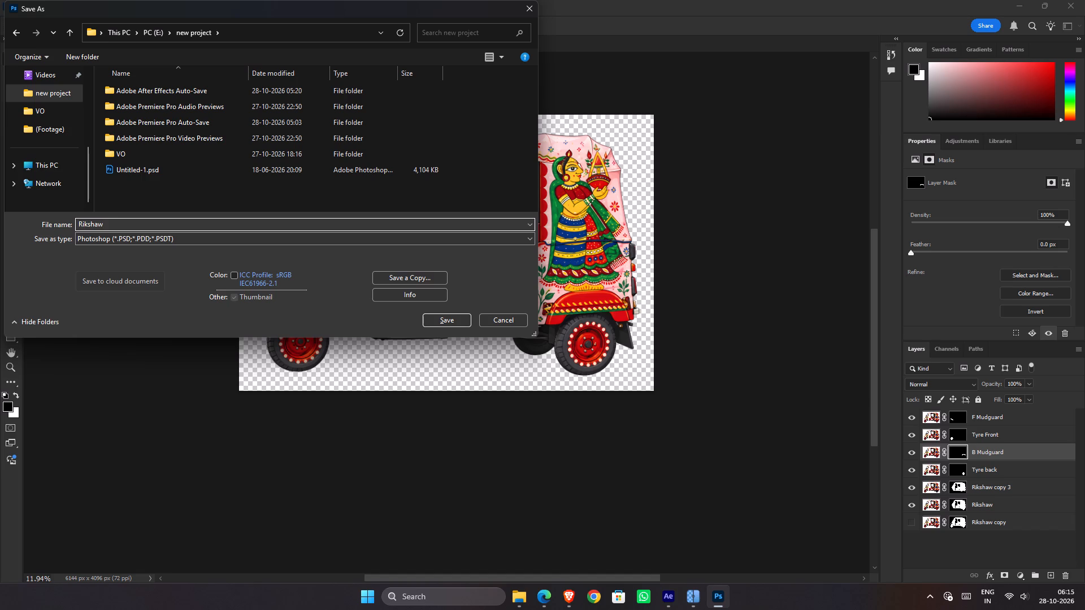
key(Up)
key(Down)
key(Left)
key(Left)
key(Left)
key(Left)
key(Left)
key(Left)
key(Left)
key(Left)
key(Left)
key(Left)
key(Left)
key(Left)
key(Left)
key(Left)
key(Left)
key(Left)
key(Right)
key(Right)
key(Right)
key(Right)
key(Right)
key(Right)
key(Right)
key(Right)
key(Right)
key(Right)
key(Right)
key(Right)
key(Right)
key(Right)
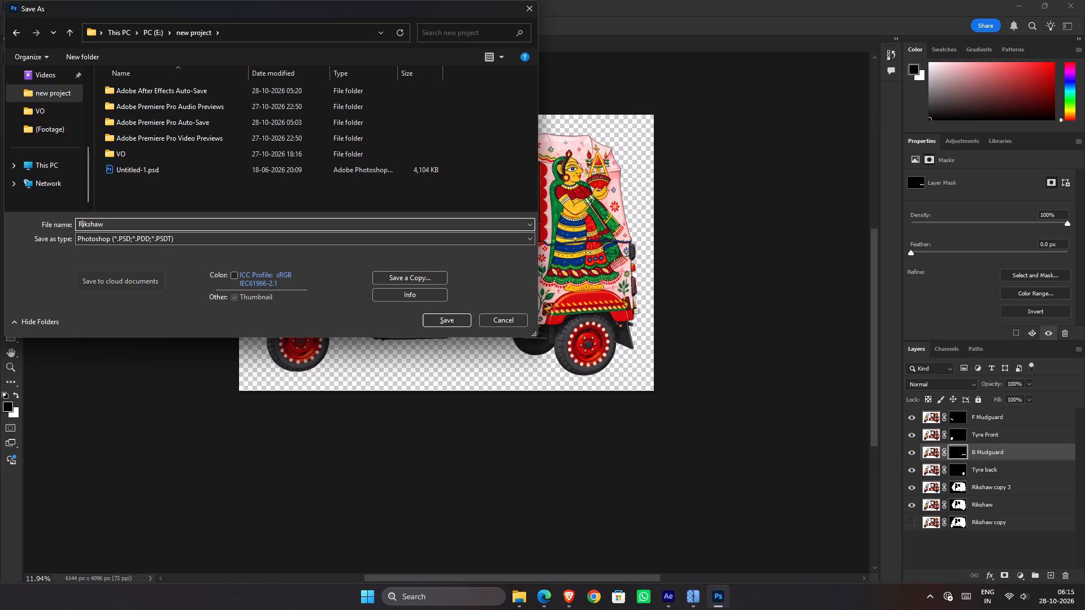